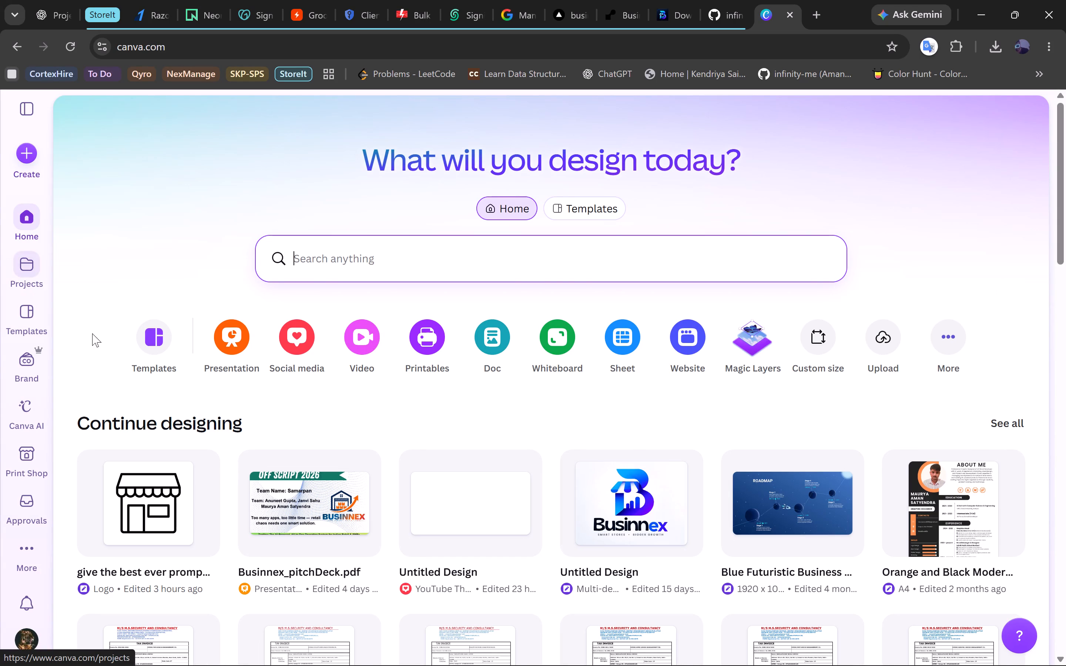
# Open the recent Businnex logo multi-design, the untitled one with the B storefront logo on white.
pyautogui.click(597, 511)
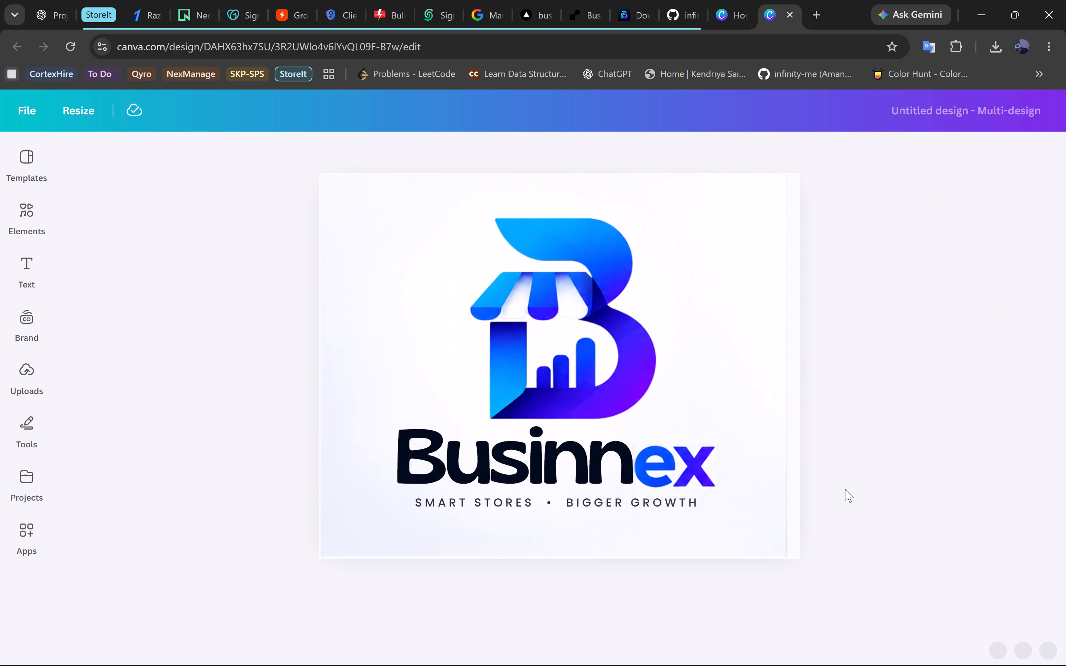
# Look through the Businnex design's pages to examine the logo variants up to the dark banner.
pyautogui.scroll(-2, 852, 482)
pyautogui.scroll(2, 839, 466)
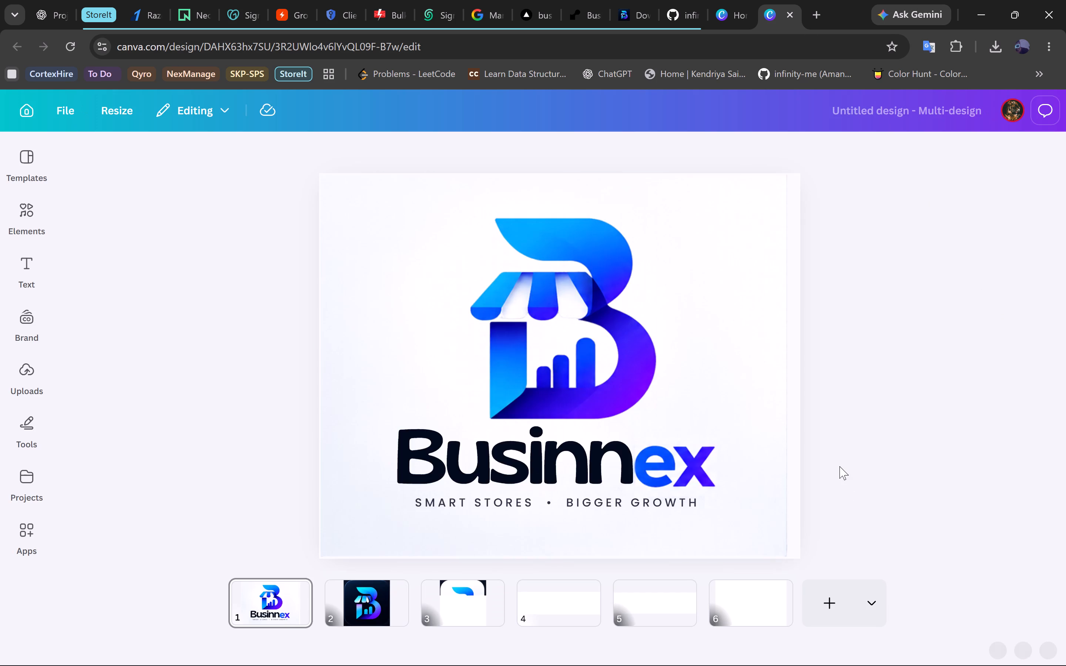
pyautogui.scroll(-1, 839, 466)
pyautogui.scroll(2, 836, 460)
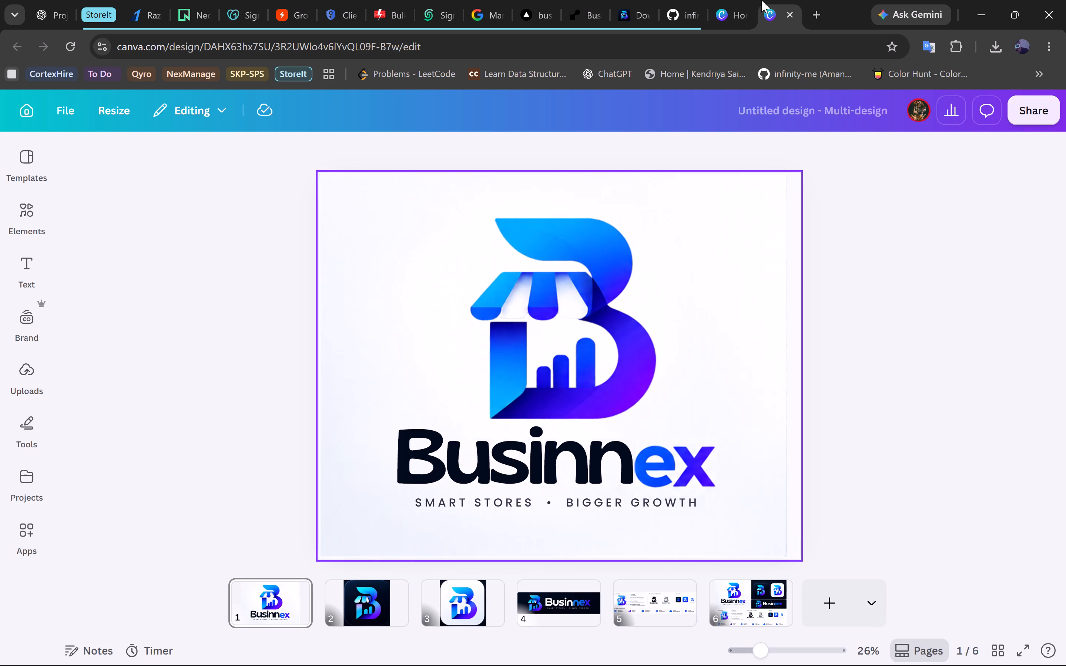
pyautogui.click(815, 11)
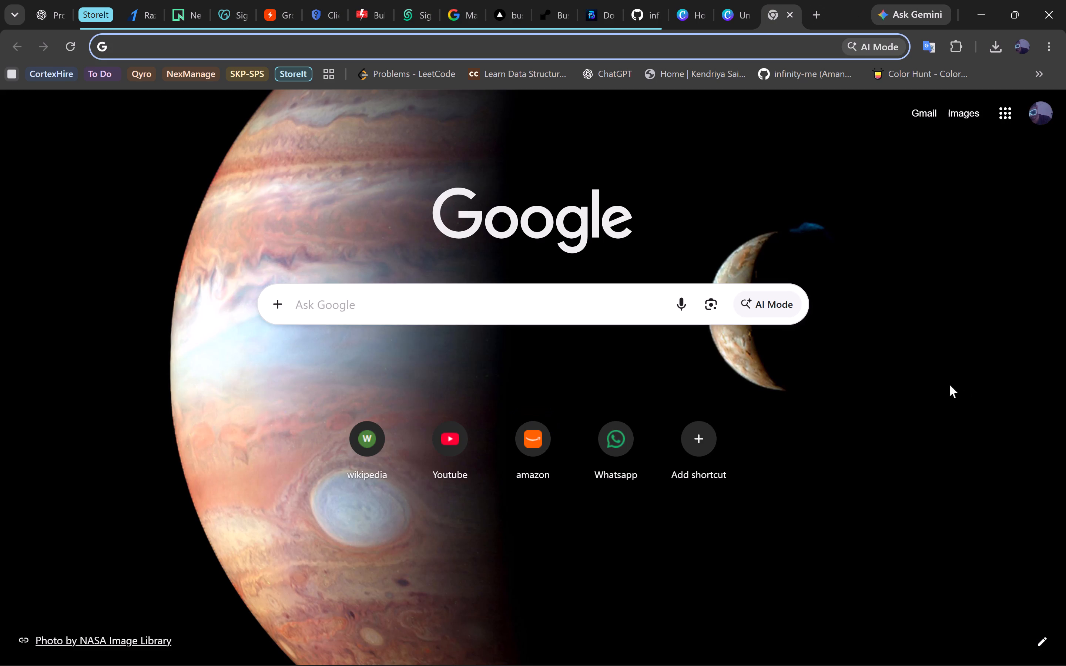
pyautogui.click(733, 11)
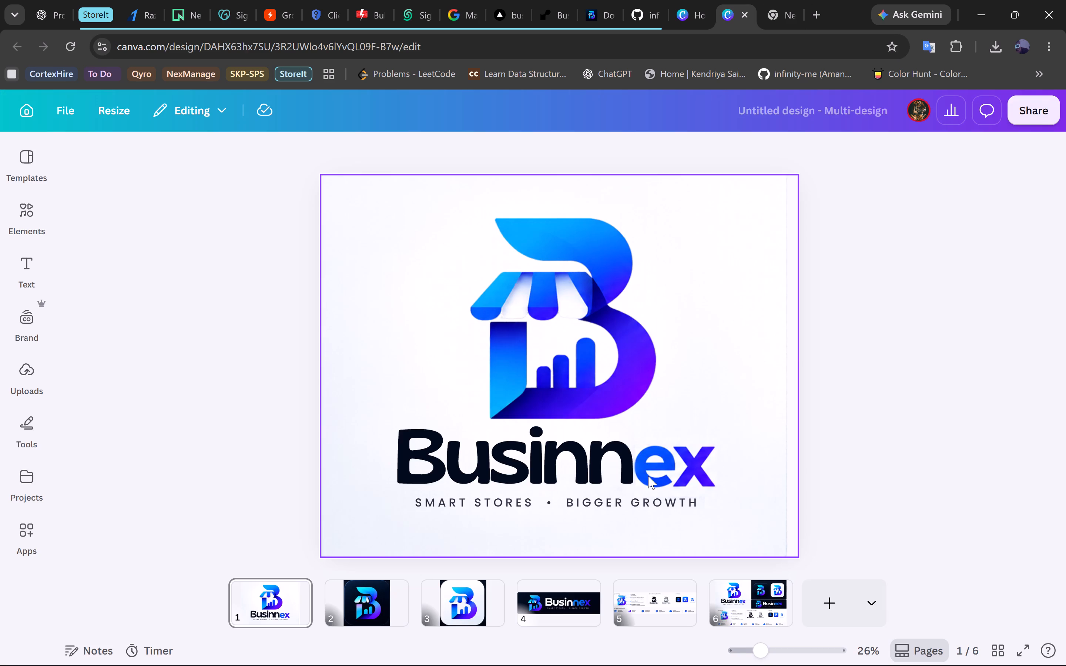
pyautogui.scroll(-1, 648, 476)
pyautogui.scroll(-2, 895, 467)
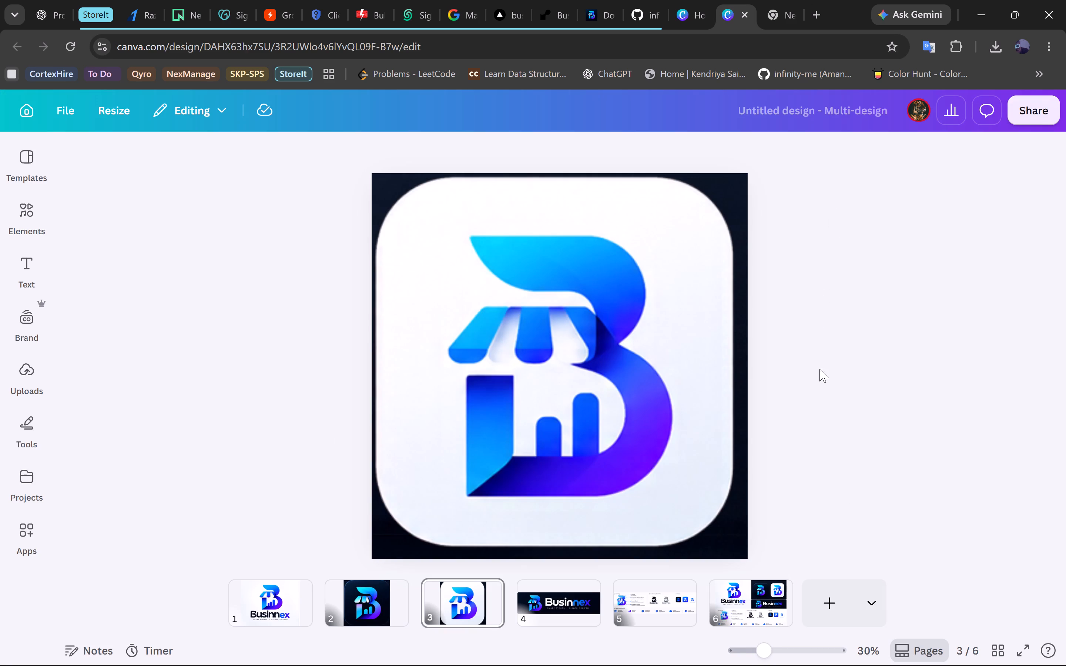
pyautogui.scroll(-1, 804, 454)
pyautogui.scroll(1, 806, 454)
pyautogui.scroll(-2, 806, 454)
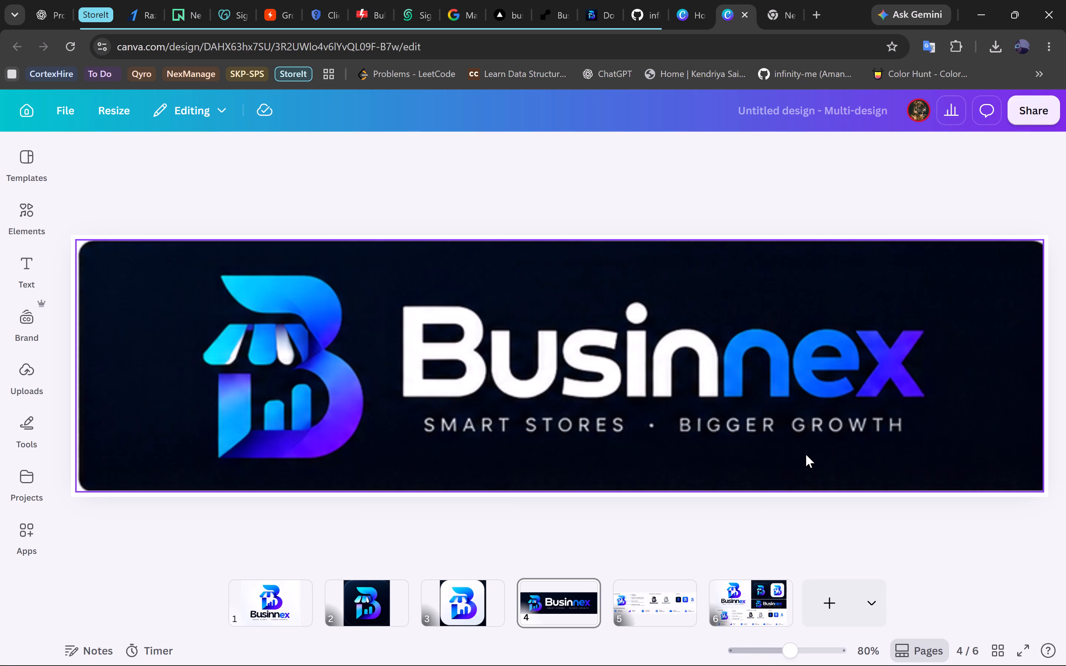
pyautogui.scroll(2, 806, 454)
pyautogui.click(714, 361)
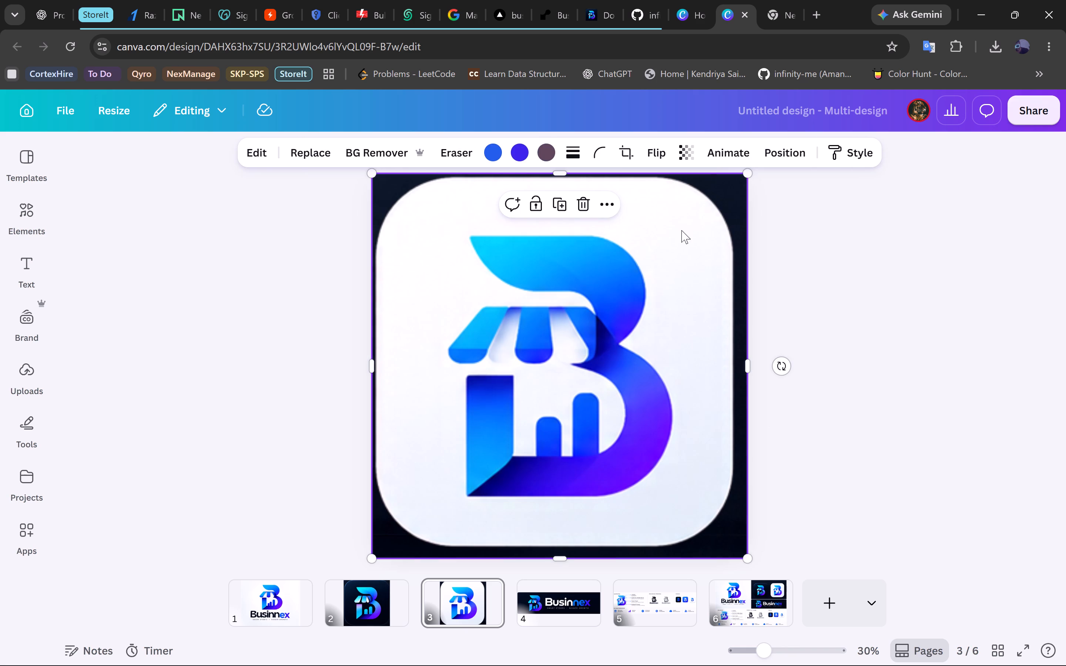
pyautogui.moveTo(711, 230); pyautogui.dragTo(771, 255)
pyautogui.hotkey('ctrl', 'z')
# Align the white app-icon logo image on page 3 to the page's center and middle.
pyautogui.moveTo(633, 235); pyautogui.dragTo(640, 242)
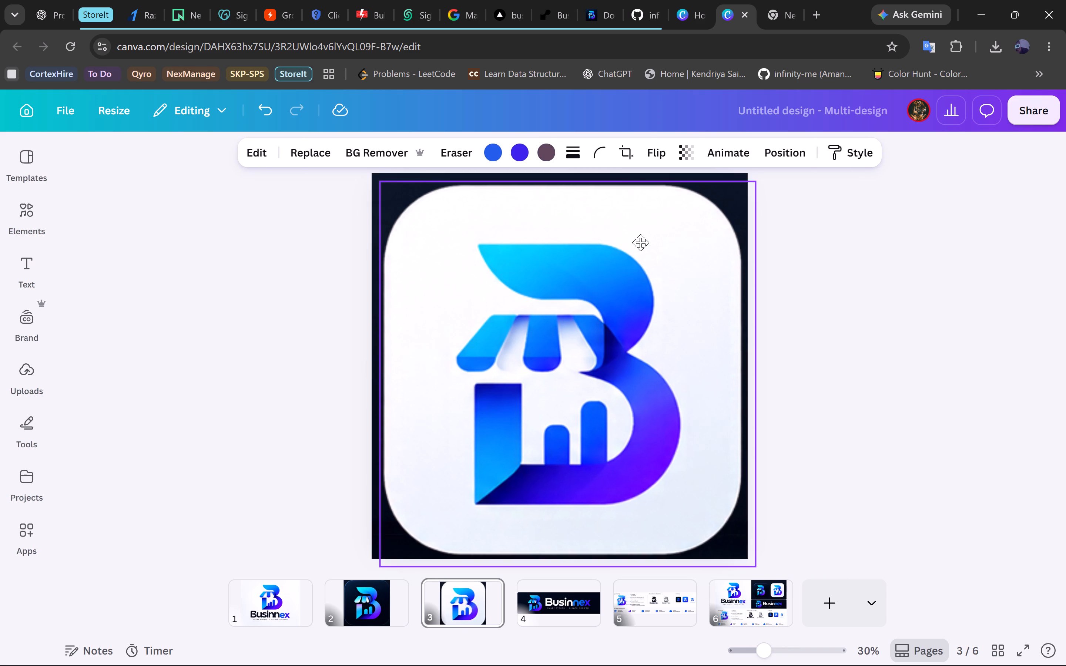
pyautogui.moveTo(640, 242); pyautogui.dragTo(638, 239)
pyautogui.rightClick(638, 239)
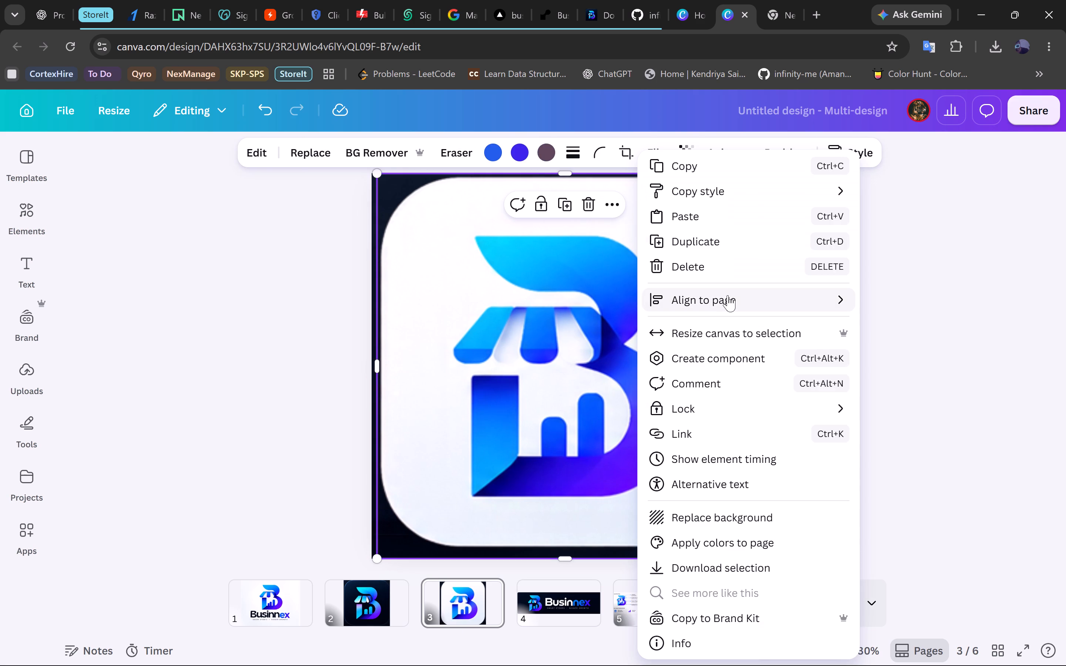
pyautogui.click(886, 316)
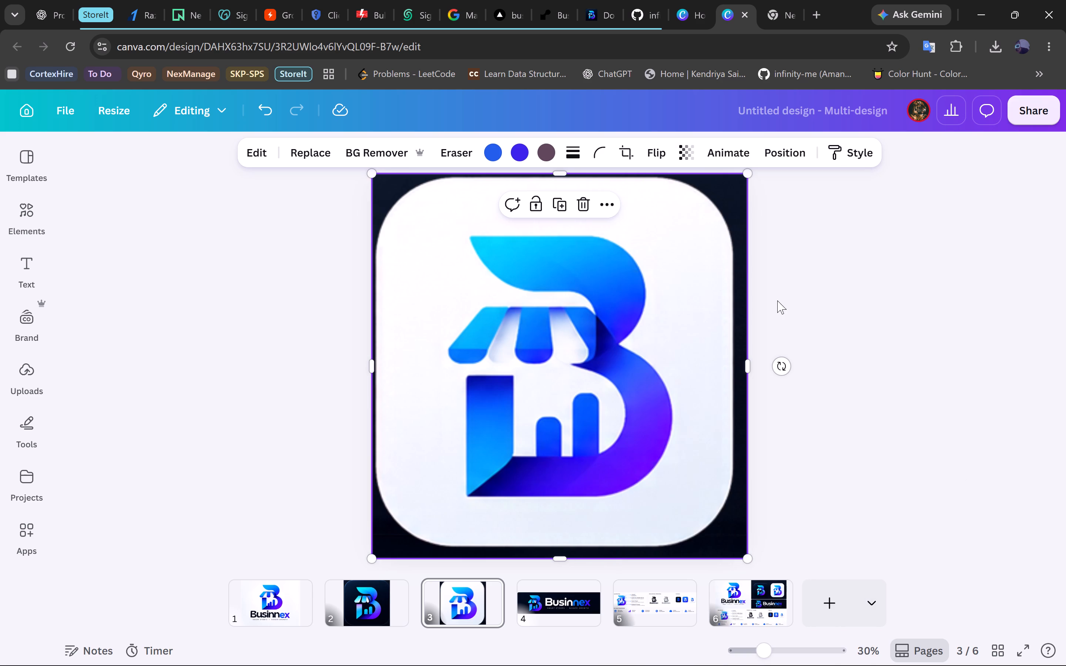
pyautogui.rightClick(664, 298)
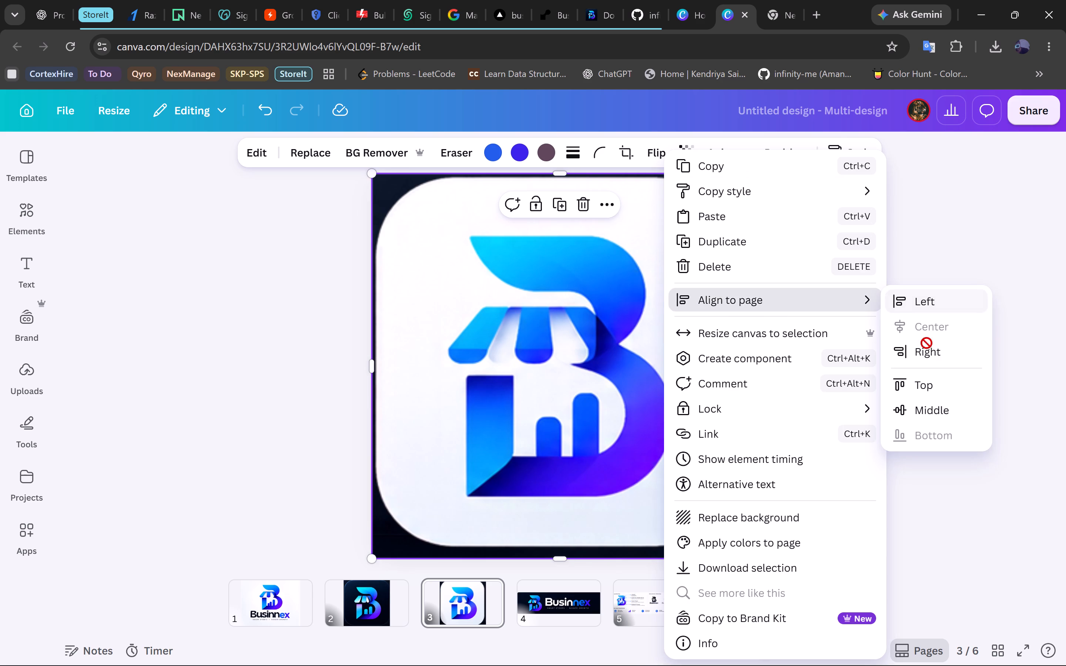
pyautogui.click(942, 401)
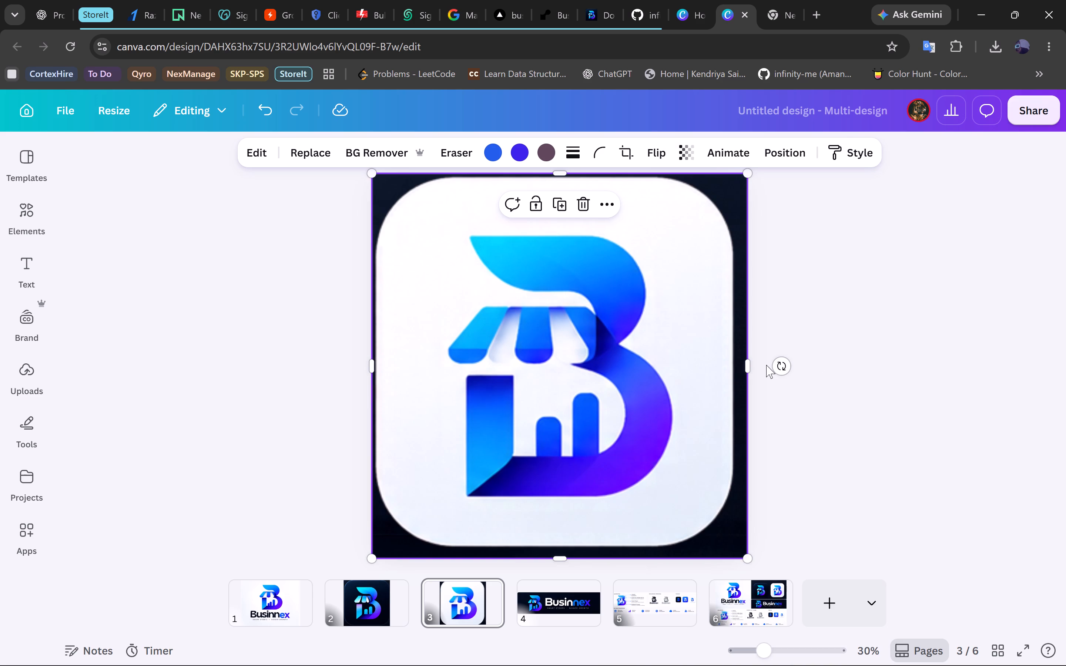
# Shift the logo image on page 3 slightly to the right so its tile sits evenly within the dark background.
pyautogui.moveTo(673, 363); pyautogui.dragTo(678, 363)
pyautogui.click(841, 342)
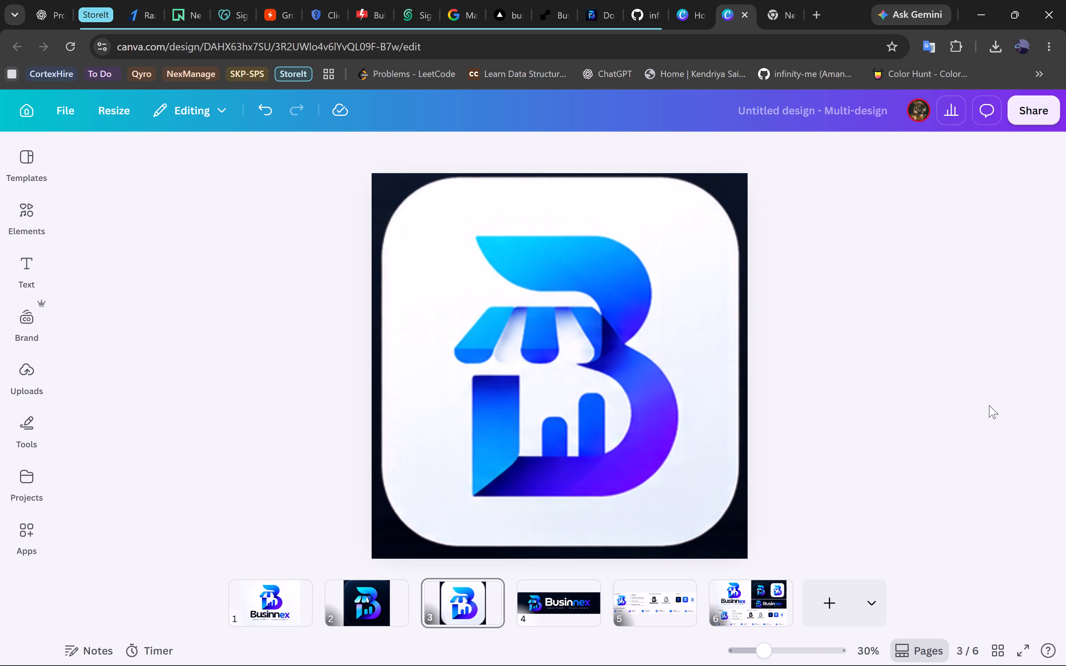
# Nudge the logo image on page 3 down by 20 small increments to balance its top and bottom margins.
pyautogui.click(609, 387)
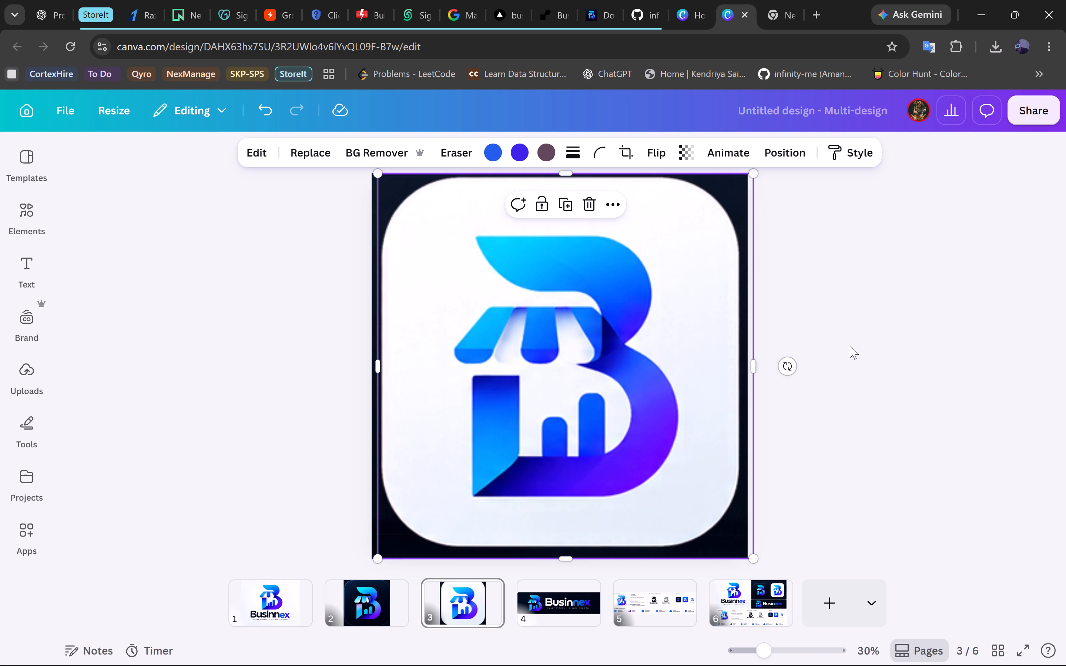
pyautogui.click(870, 341)
pyautogui.click(497, 409)
pyautogui.press('Down')
pyautogui.press('Down')
pyautogui.press('Down')
pyautogui.press('Down')
pyautogui.press('Down')
pyautogui.press('Down')
pyautogui.press('Down')
pyautogui.press('Down')
pyautogui.press('Down')
pyautogui.press('Down')
pyautogui.press('Down')
pyautogui.press('Down')
pyautogui.press('Down')
pyautogui.press('Down')
pyautogui.press('Down')
pyautogui.press('Down')
pyautogui.press('Down')
pyautogui.press('Down')
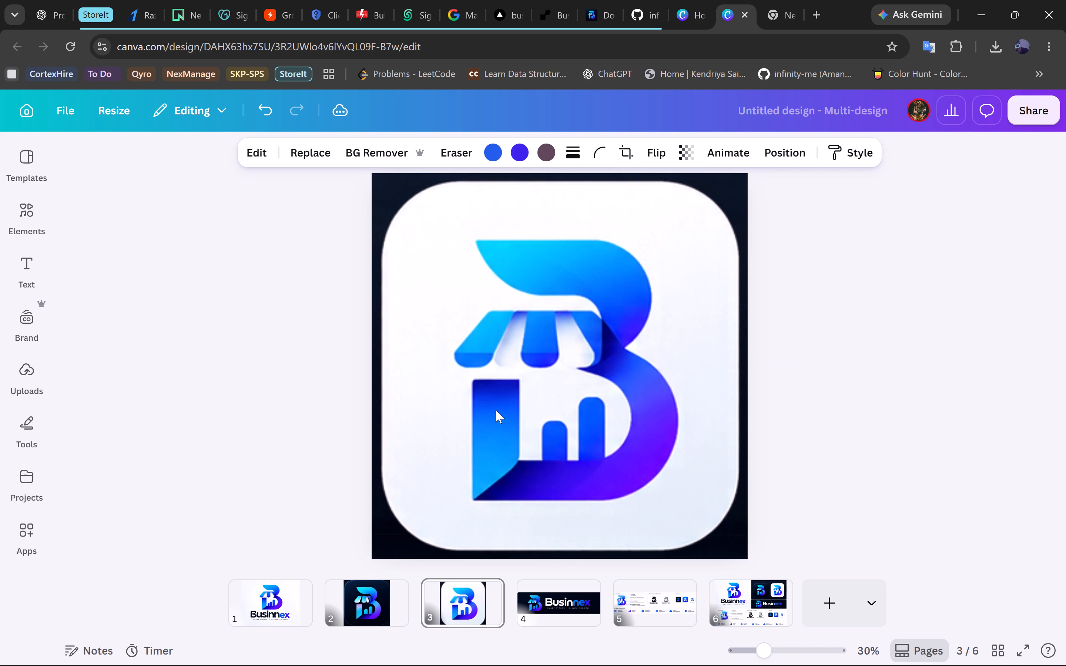
pyautogui.press('Down')
pyautogui.press('Down')
pyautogui.click(1055, 270)
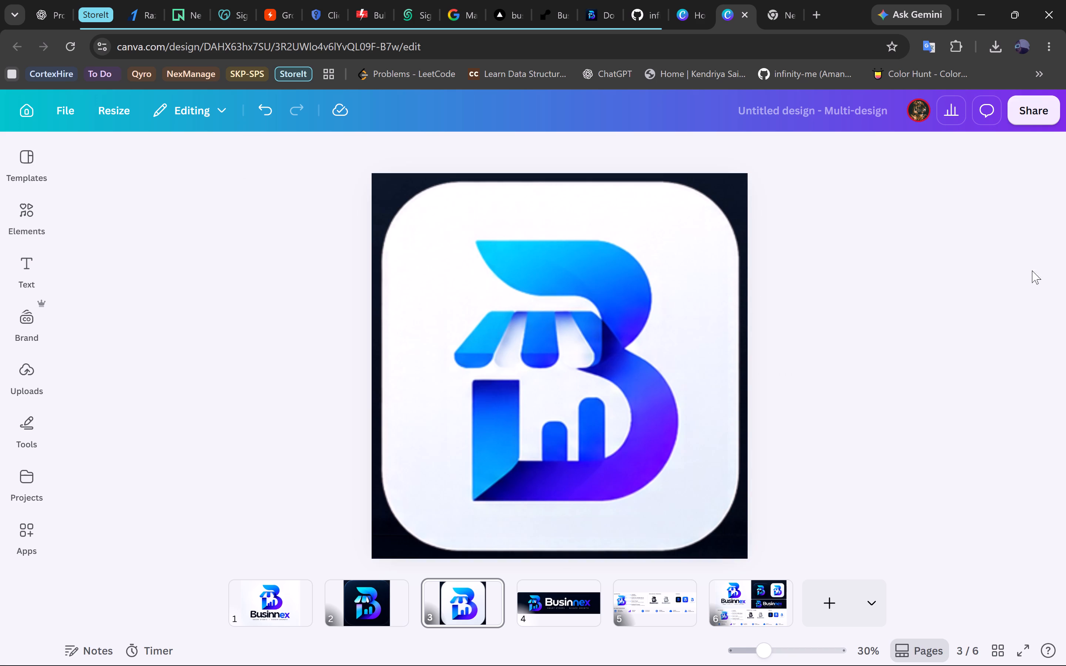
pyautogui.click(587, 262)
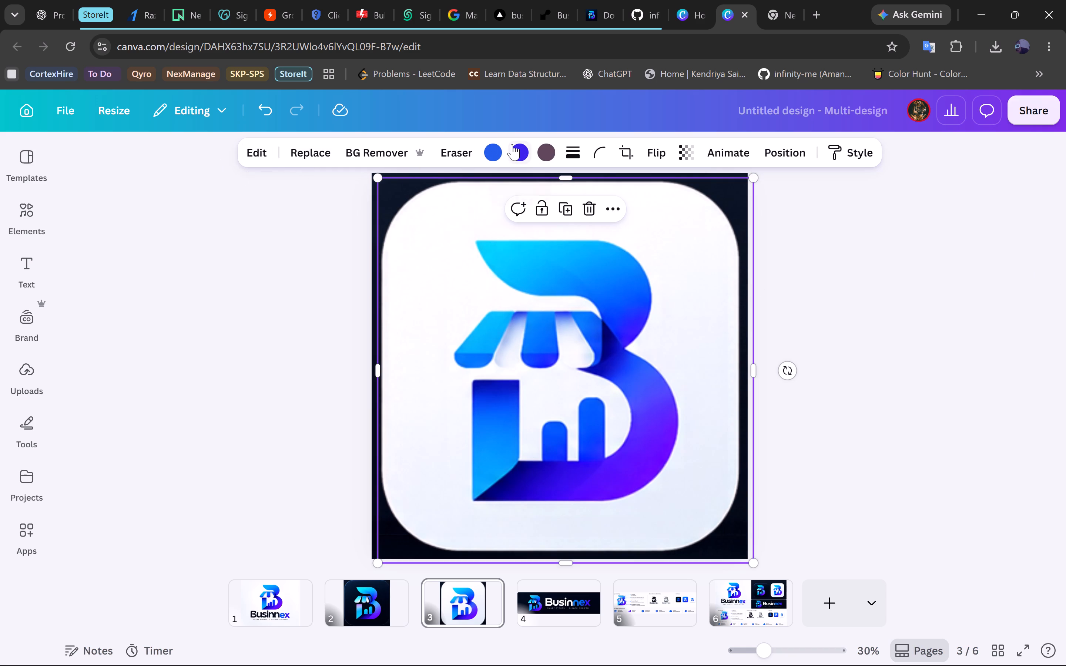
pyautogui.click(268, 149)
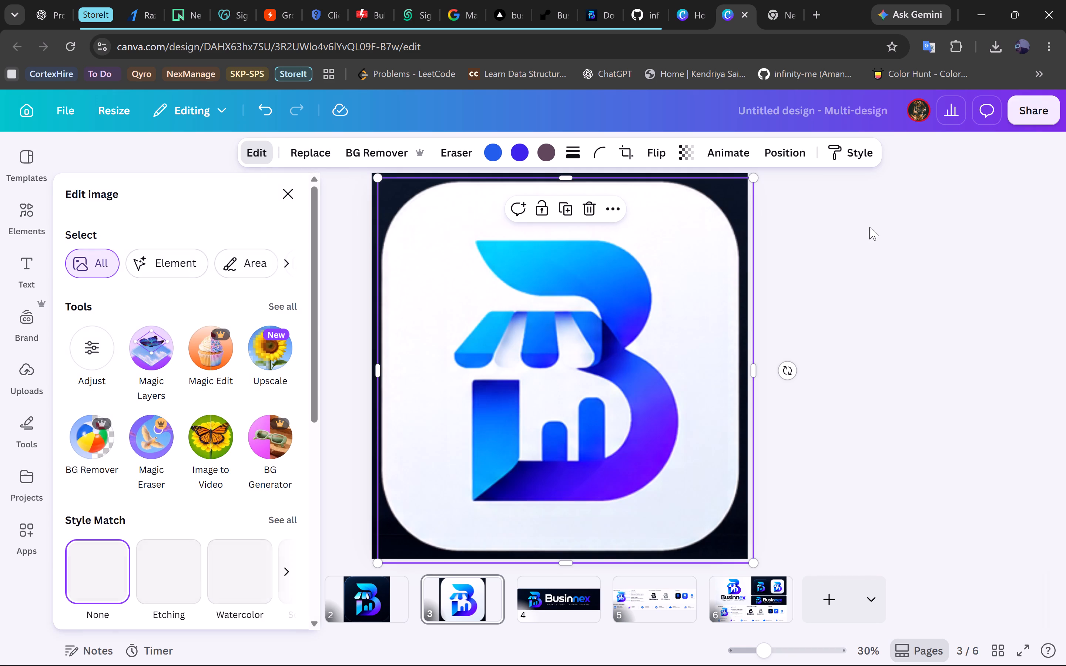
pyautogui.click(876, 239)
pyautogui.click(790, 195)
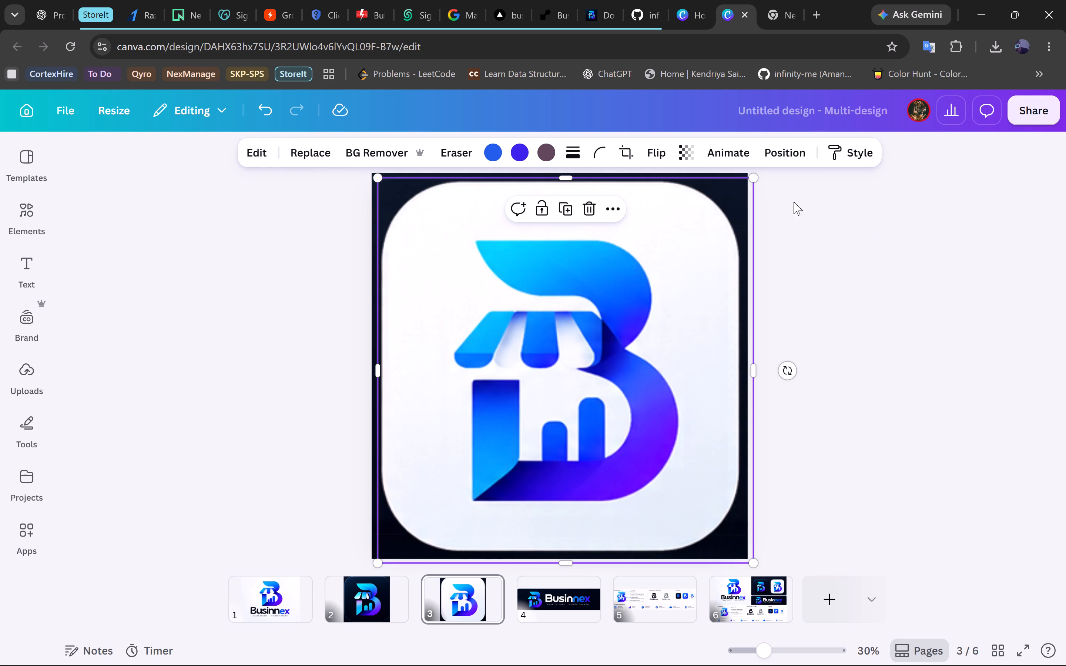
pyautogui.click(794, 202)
# Replace page 3's dark background with the near-white colour sampled from the logo's rounded tile.
pyautogui.click(737, 174)
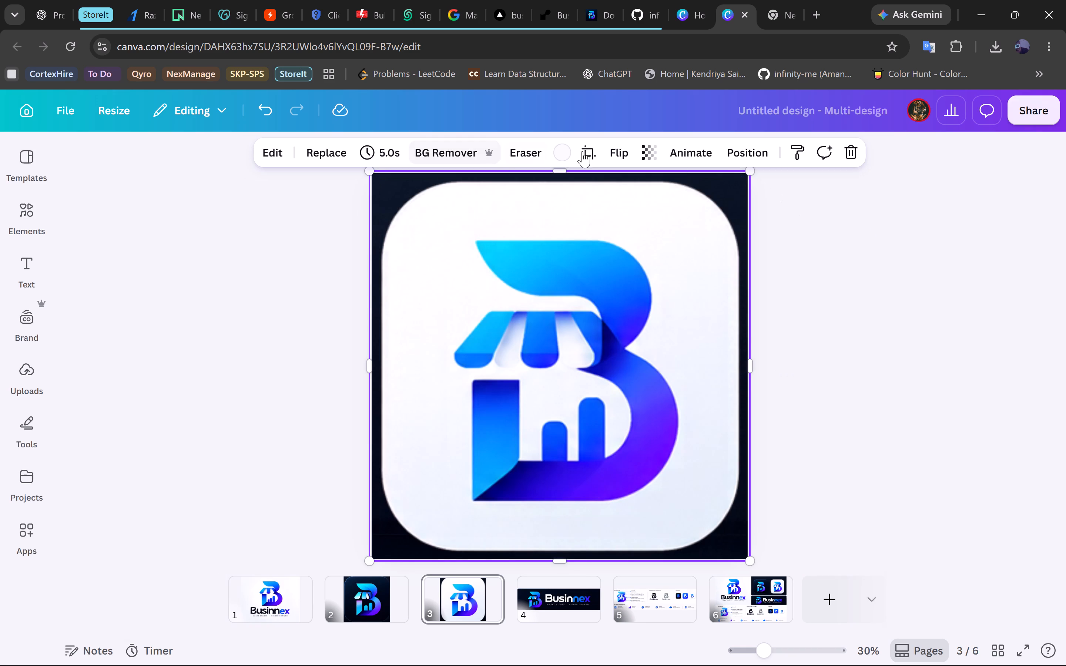
pyautogui.click(560, 147)
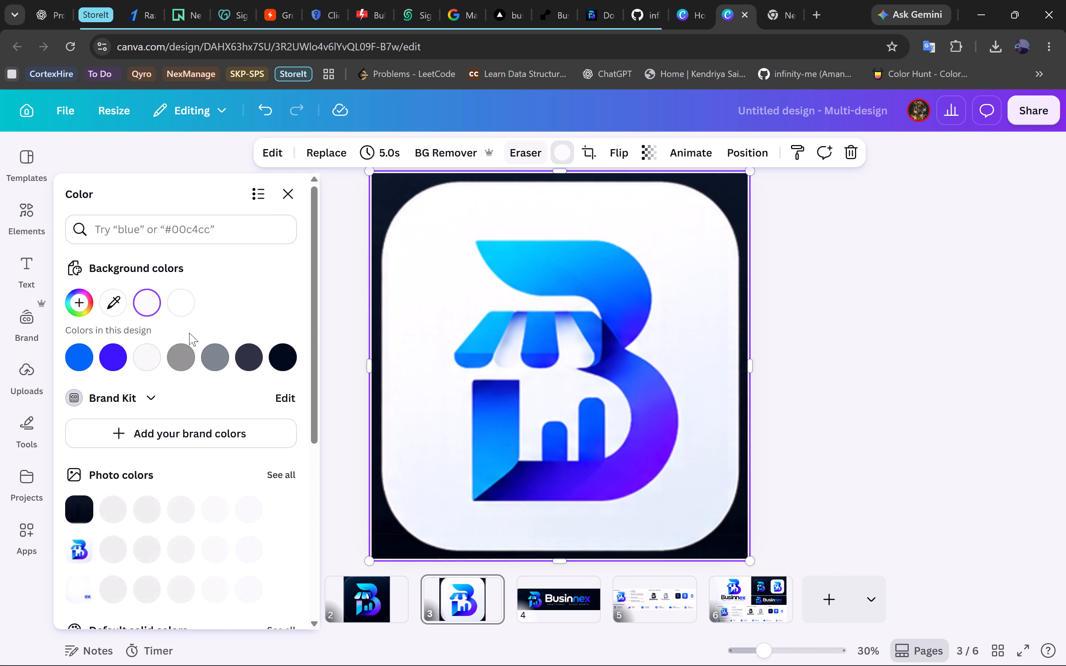
pyautogui.click(118, 302)
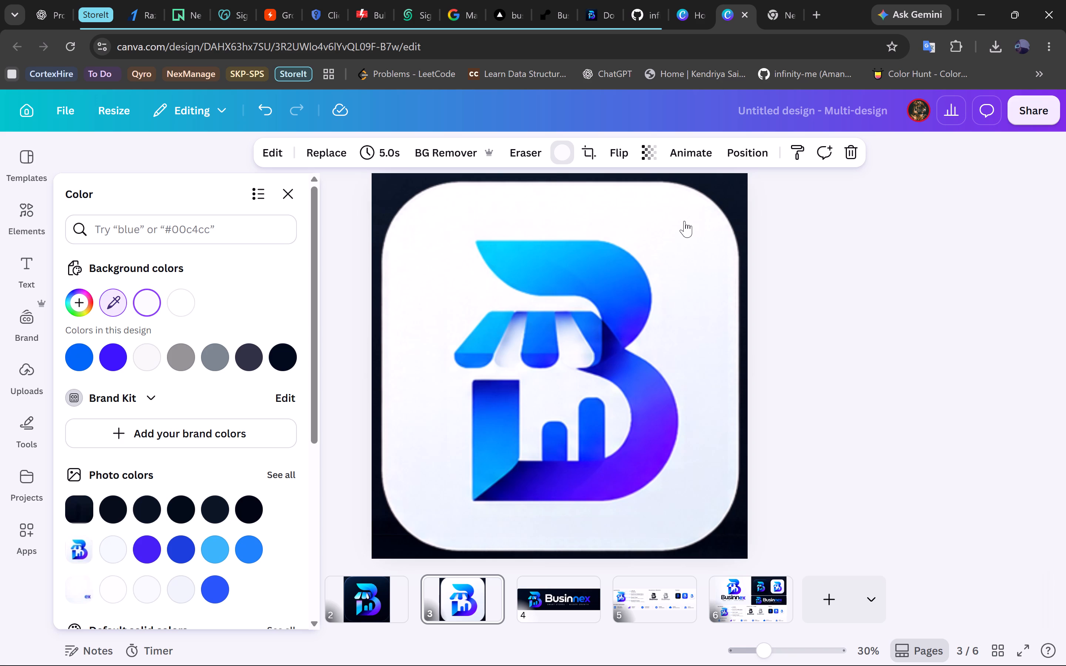
pyautogui.click(679, 228)
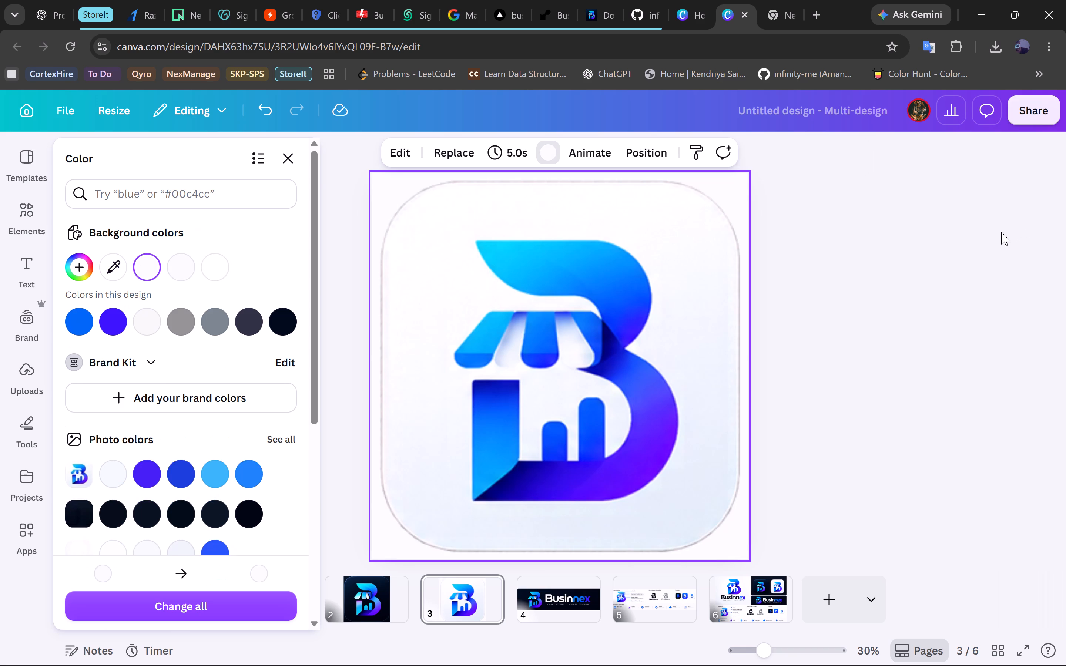
pyautogui.click(1001, 232)
pyautogui.click(1000, 232)
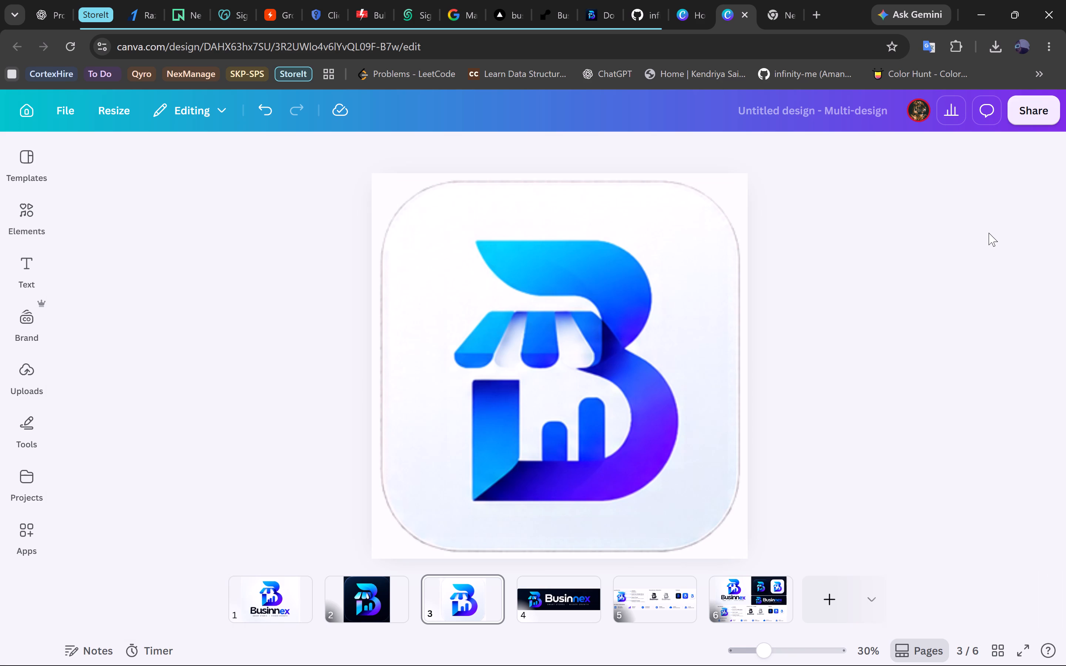
pyautogui.click(902, 306)
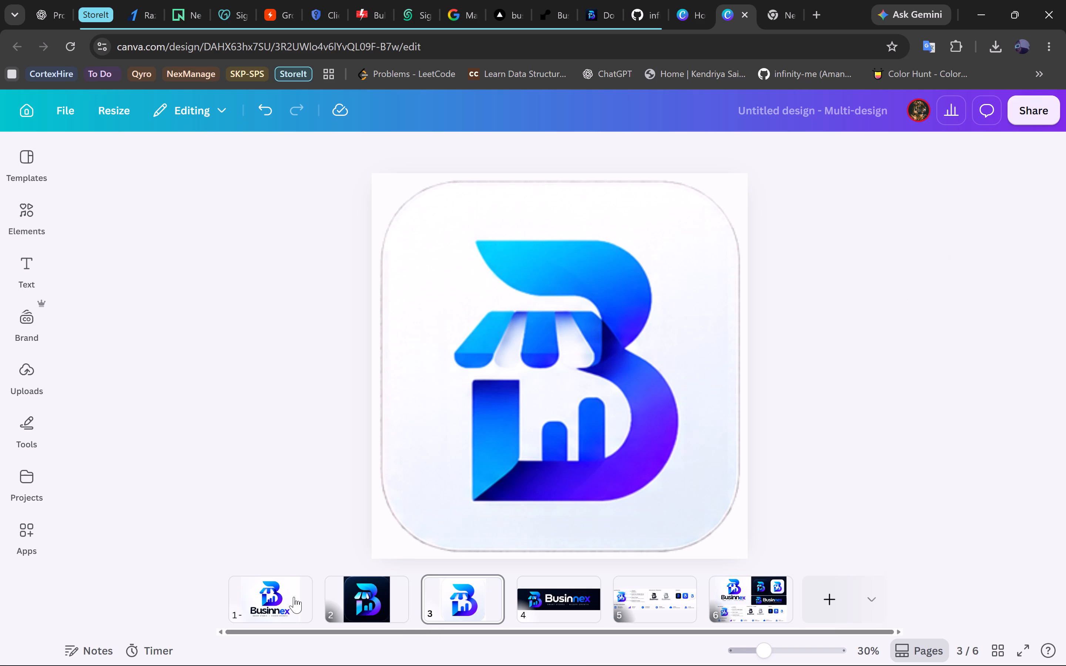
# Compare the full Businnex logo on page 1 with the dark icon version on page 2.
pyautogui.click(294, 597)
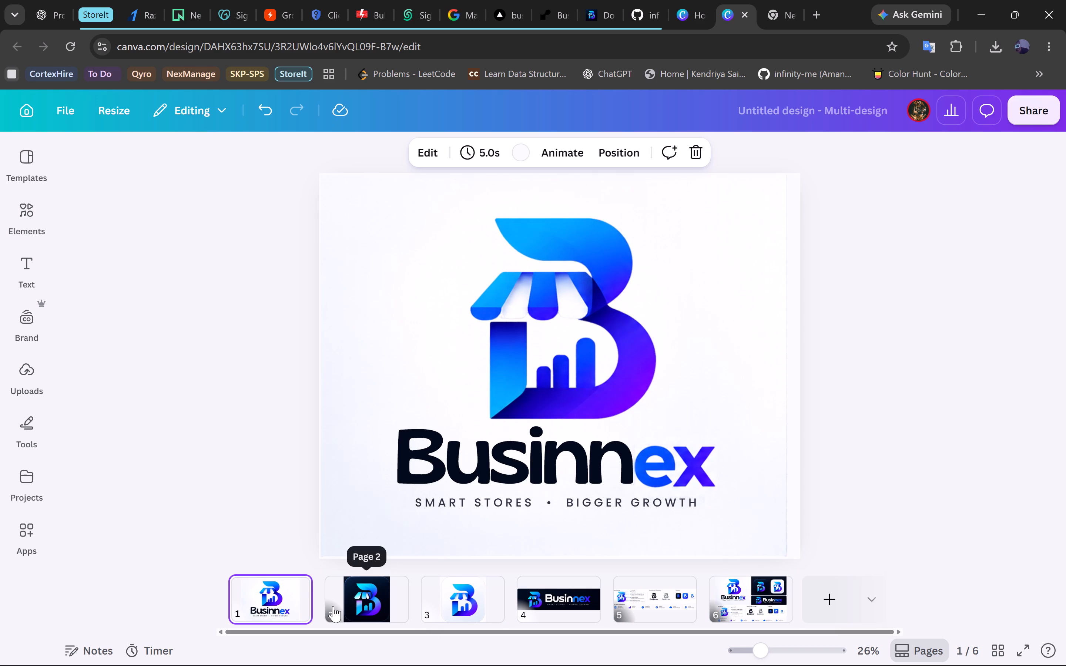
pyautogui.click(333, 606)
pyautogui.click(264, 600)
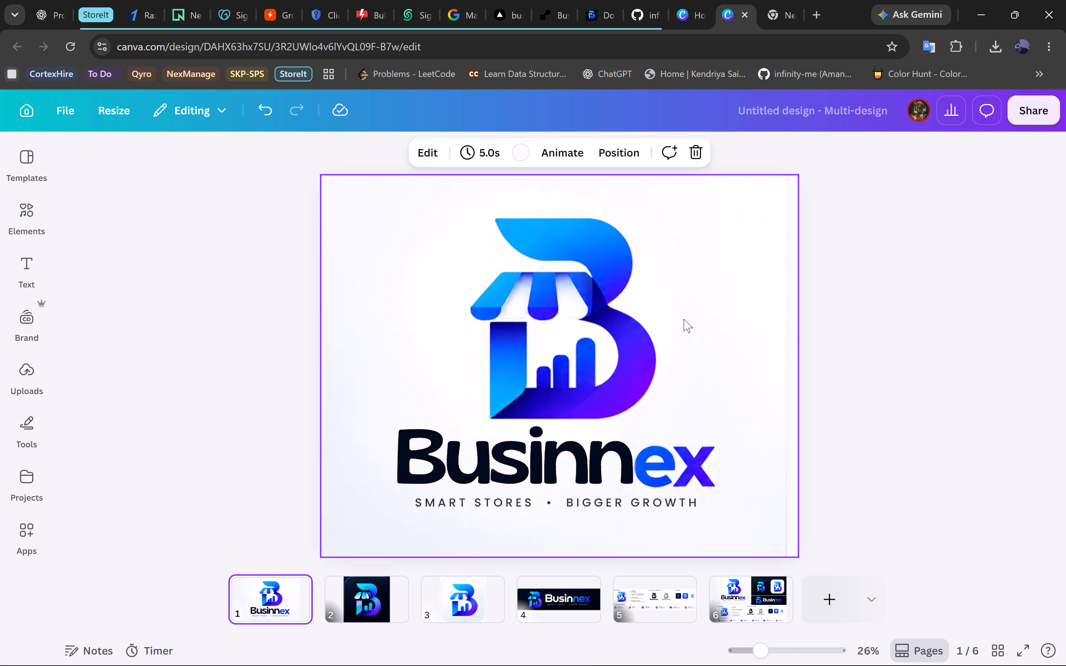
pyautogui.scroll(2, 852, 286)
pyautogui.scroll(-3, 779, 351)
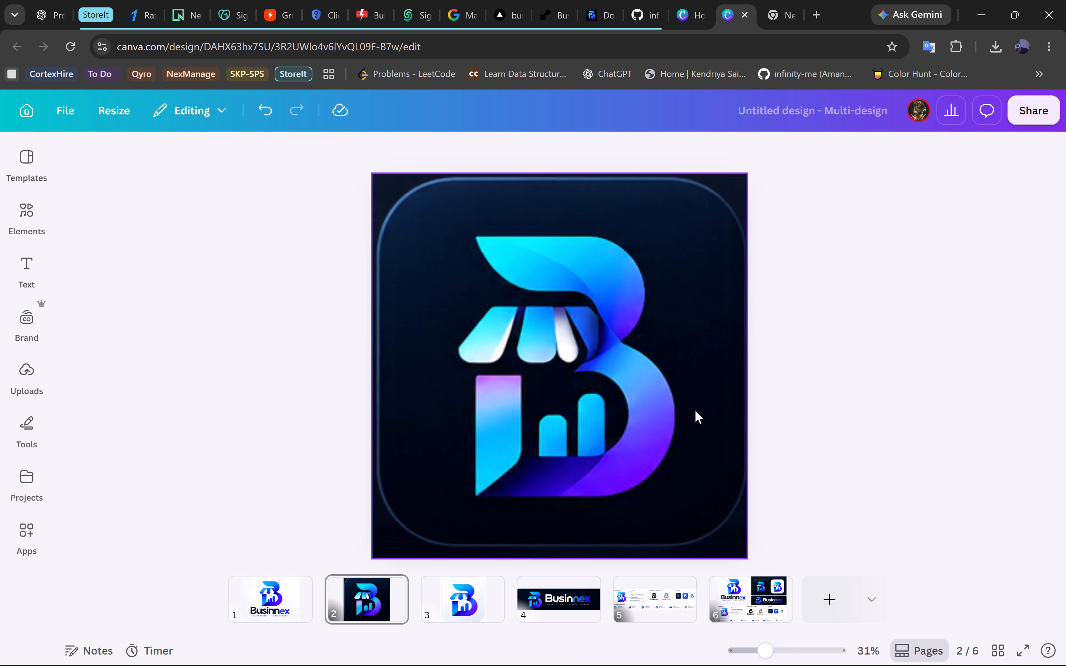
pyautogui.scroll(4, 694, 410)
pyautogui.scroll(-1, 503, 521)
pyautogui.click(343, 603)
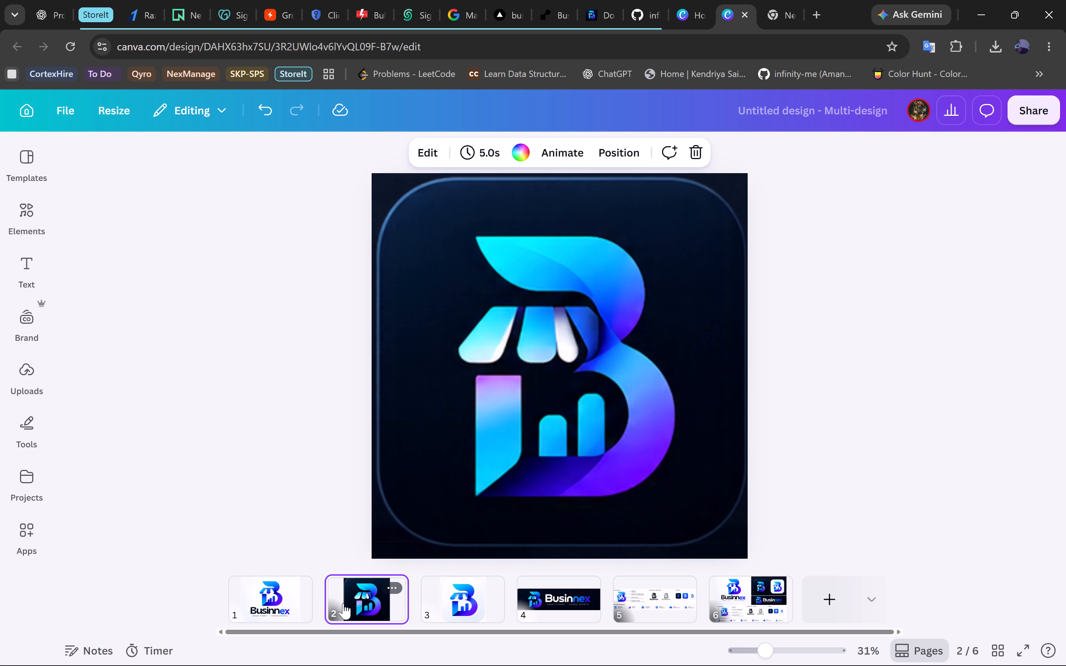
pyautogui.click(264, 605)
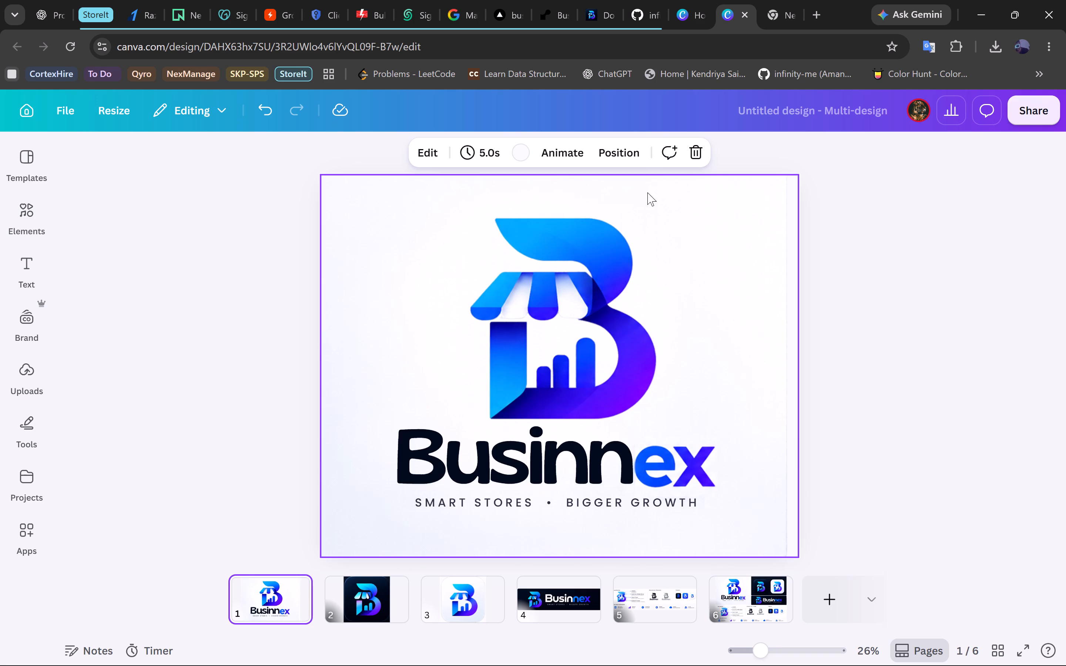
# Add a blank page at the end of the design.
pyautogui.click(823, 607)
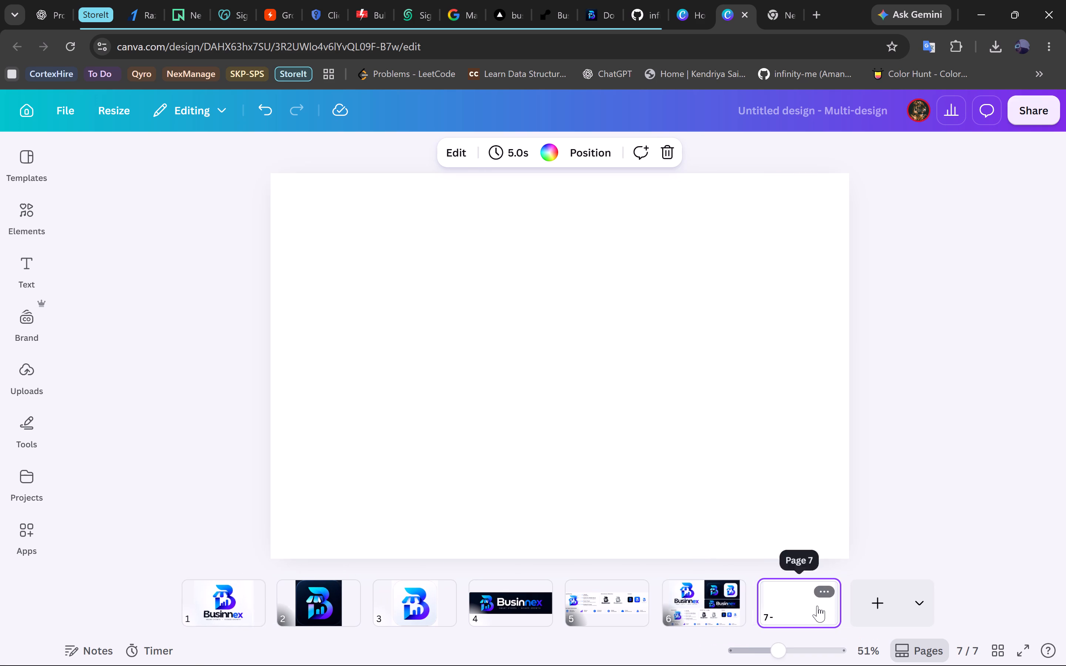
# Delete the blank page 7 at the end of the design.
pyautogui.press('Delete')
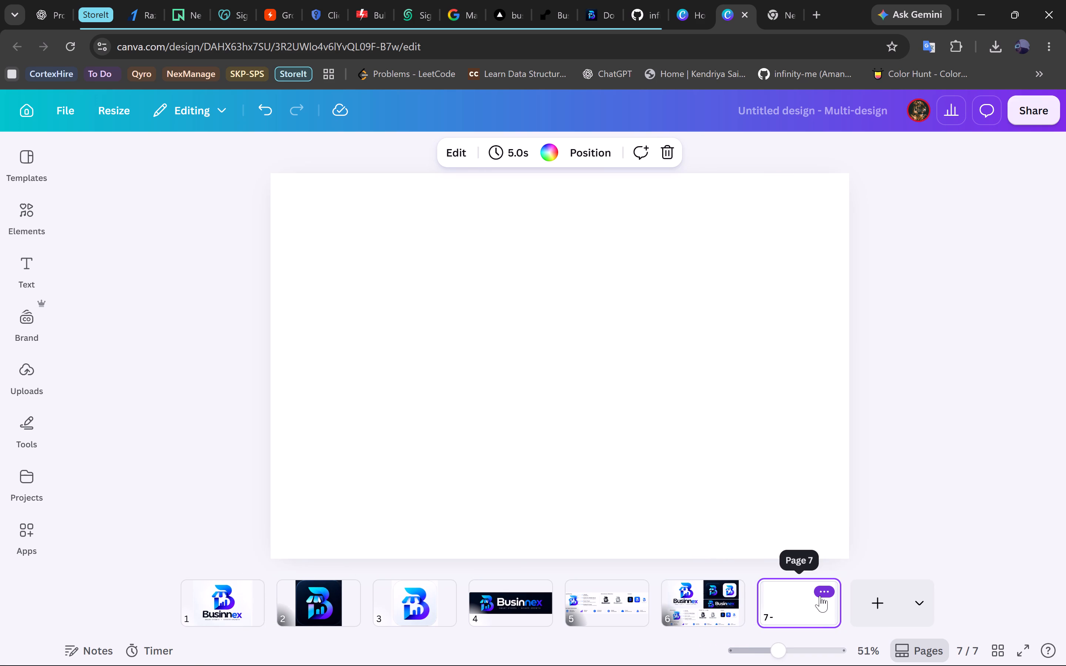
# Duplicate page 1 with the full Businnex logo.
pyautogui.click(257, 585)
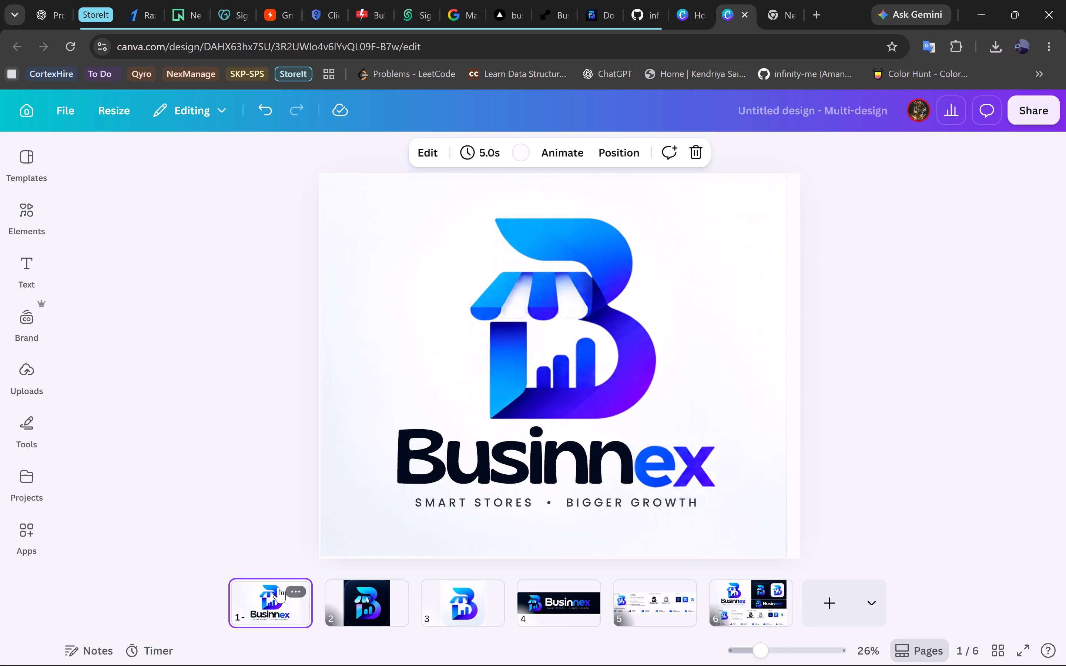
pyautogui.click(287, 593)
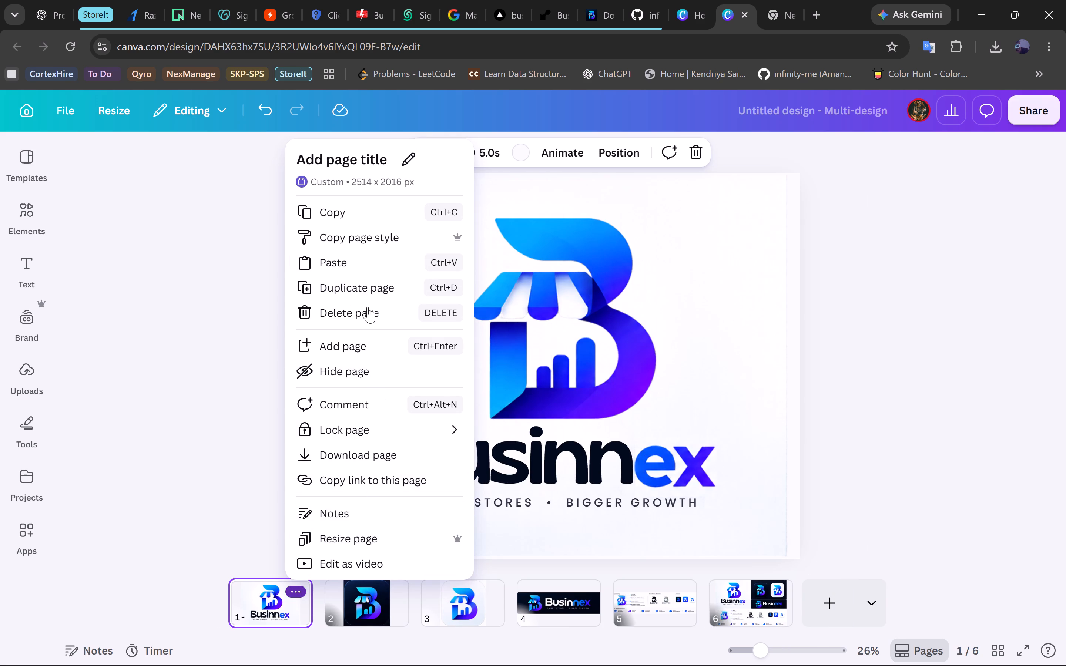
pyautogui.click(378, 289)
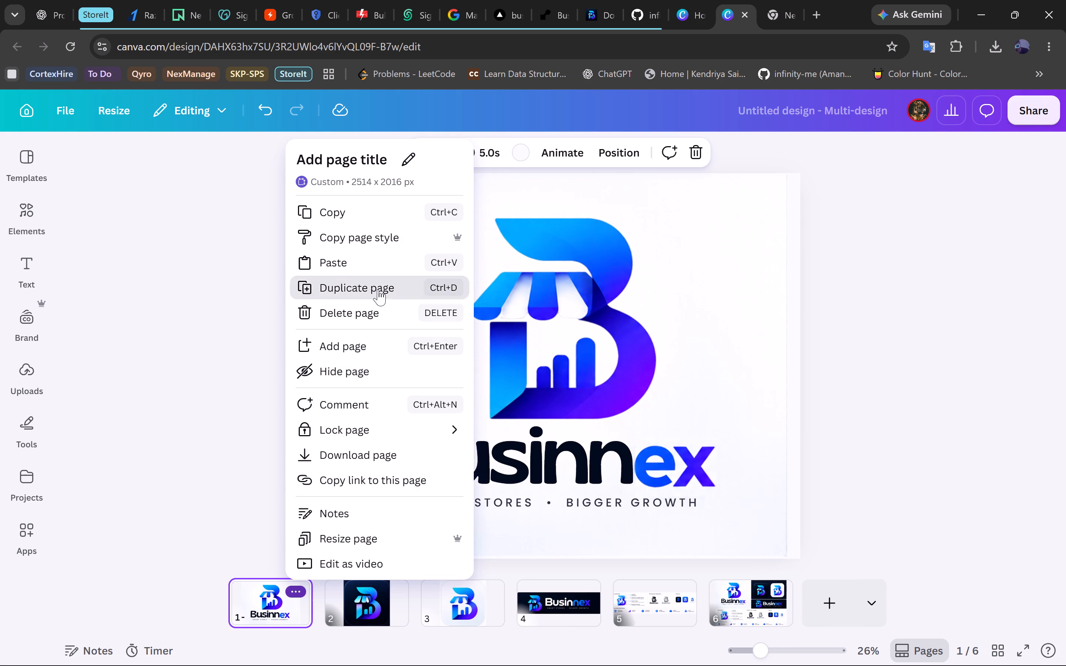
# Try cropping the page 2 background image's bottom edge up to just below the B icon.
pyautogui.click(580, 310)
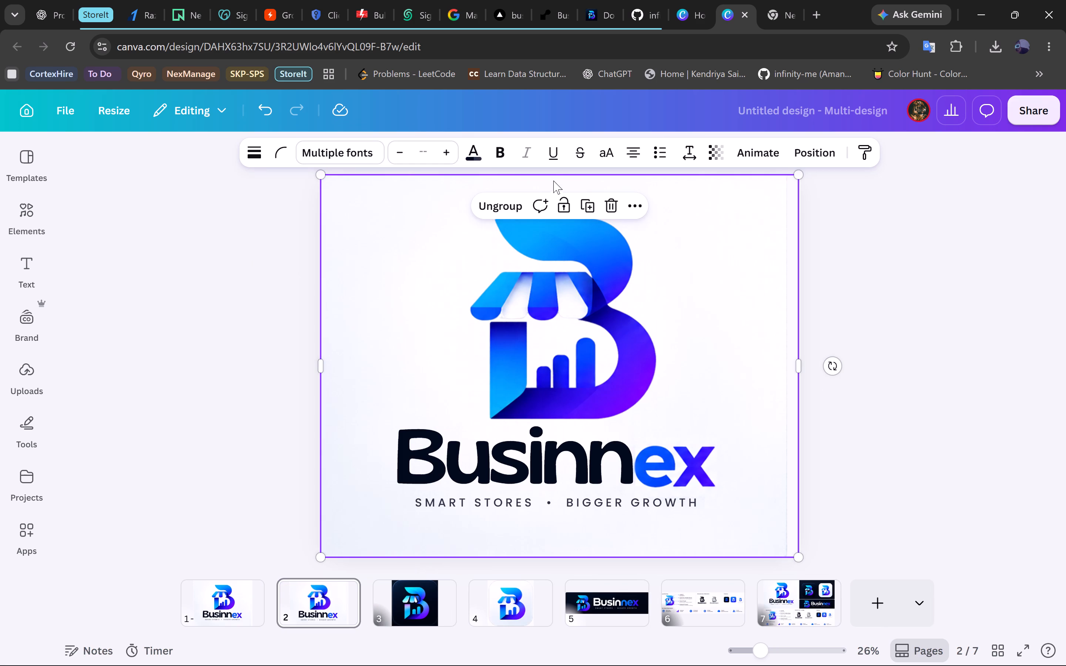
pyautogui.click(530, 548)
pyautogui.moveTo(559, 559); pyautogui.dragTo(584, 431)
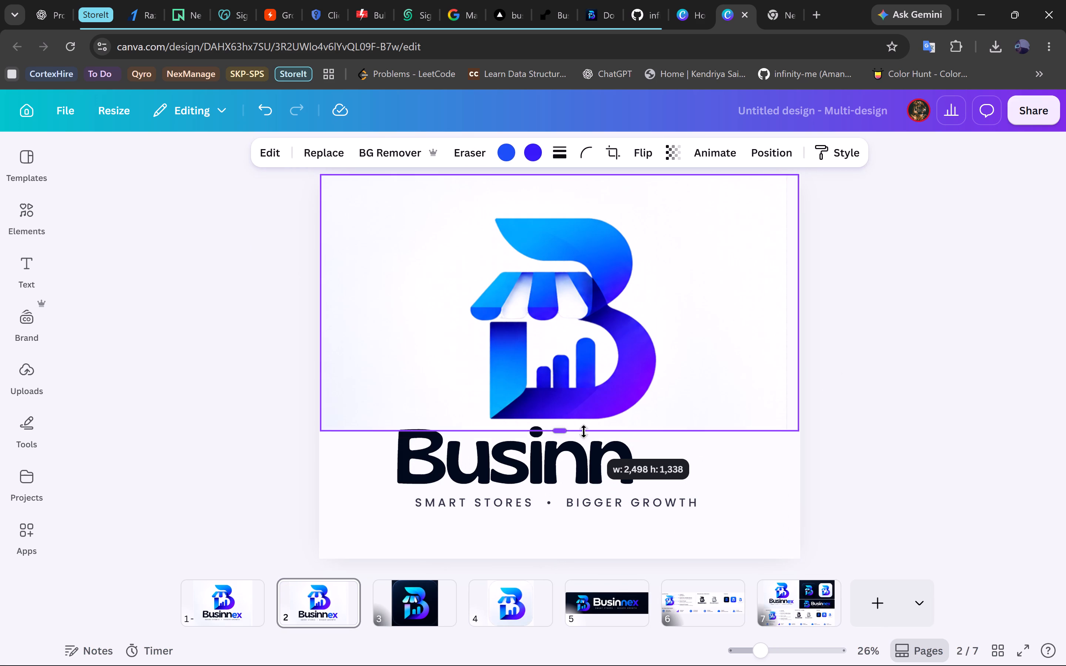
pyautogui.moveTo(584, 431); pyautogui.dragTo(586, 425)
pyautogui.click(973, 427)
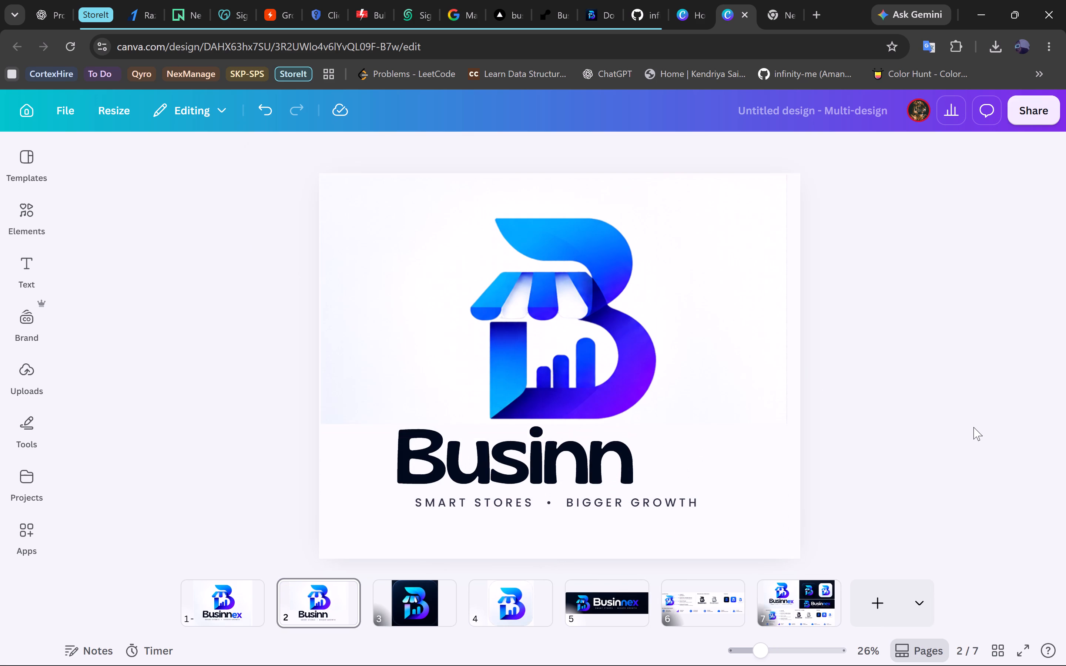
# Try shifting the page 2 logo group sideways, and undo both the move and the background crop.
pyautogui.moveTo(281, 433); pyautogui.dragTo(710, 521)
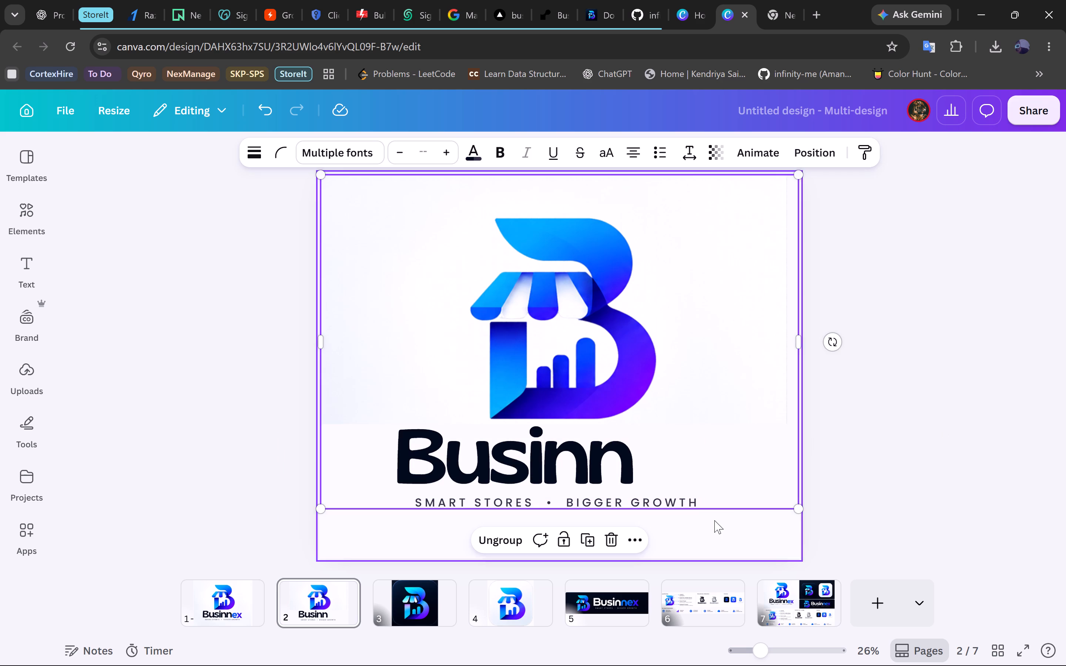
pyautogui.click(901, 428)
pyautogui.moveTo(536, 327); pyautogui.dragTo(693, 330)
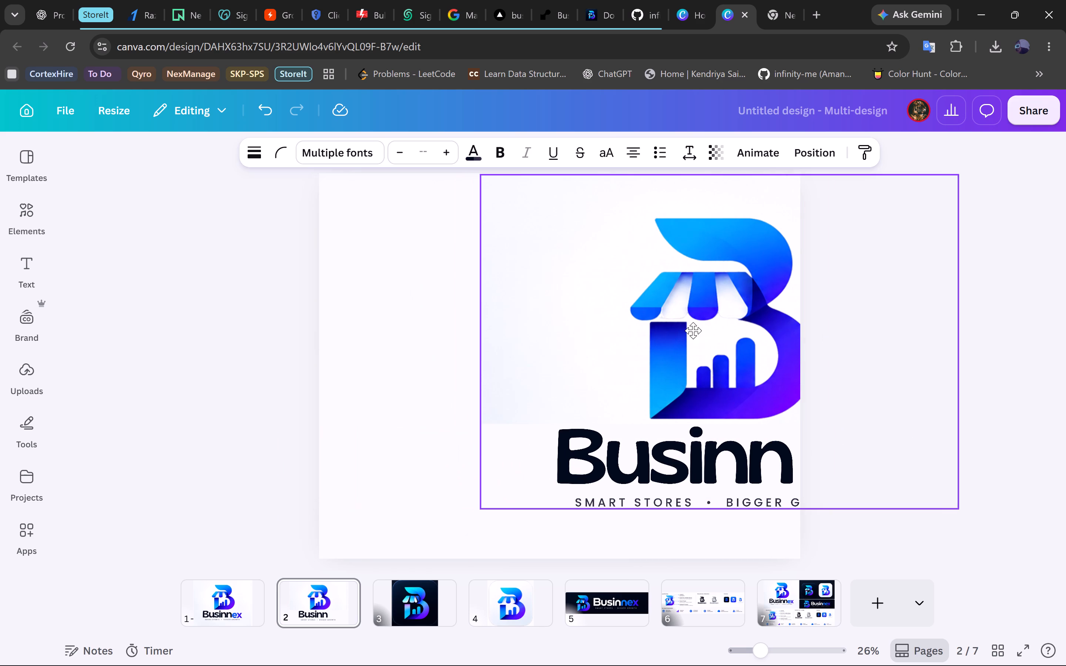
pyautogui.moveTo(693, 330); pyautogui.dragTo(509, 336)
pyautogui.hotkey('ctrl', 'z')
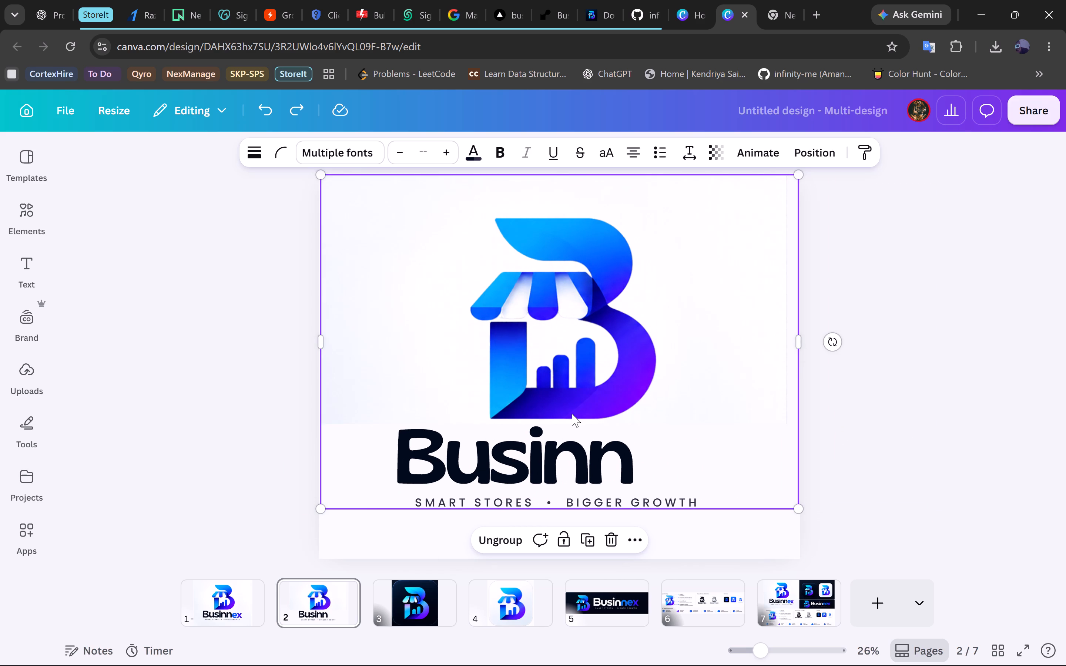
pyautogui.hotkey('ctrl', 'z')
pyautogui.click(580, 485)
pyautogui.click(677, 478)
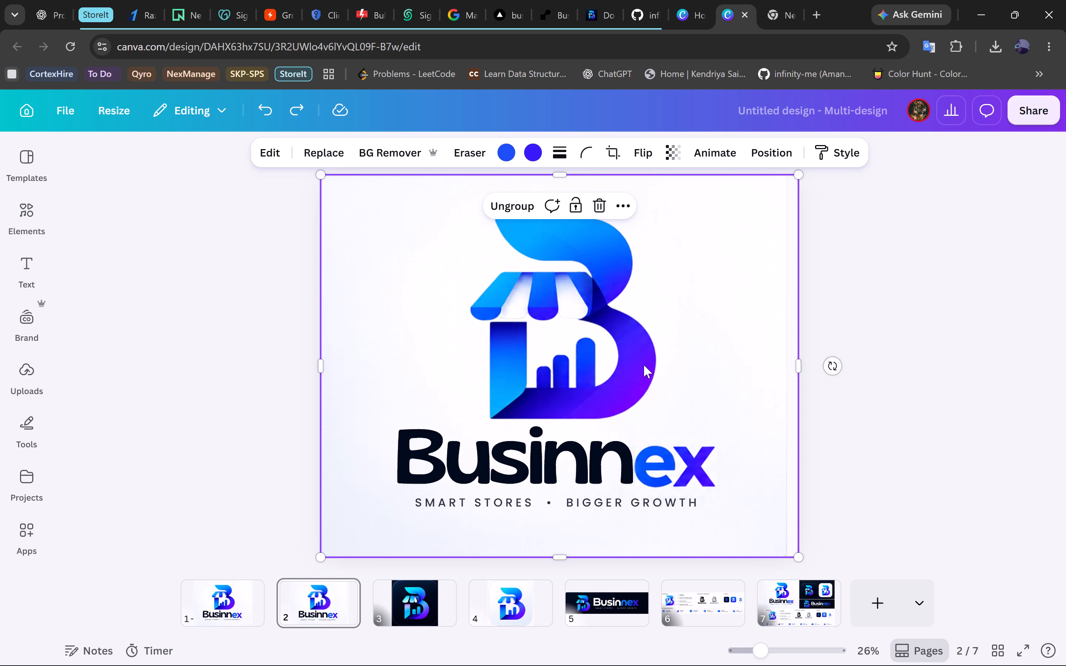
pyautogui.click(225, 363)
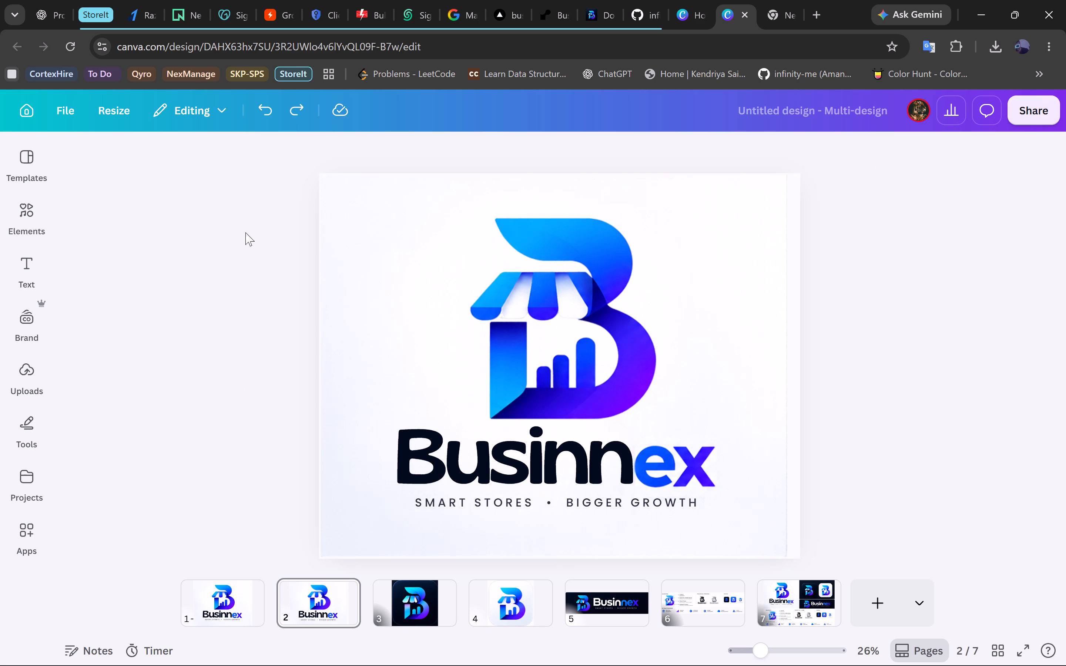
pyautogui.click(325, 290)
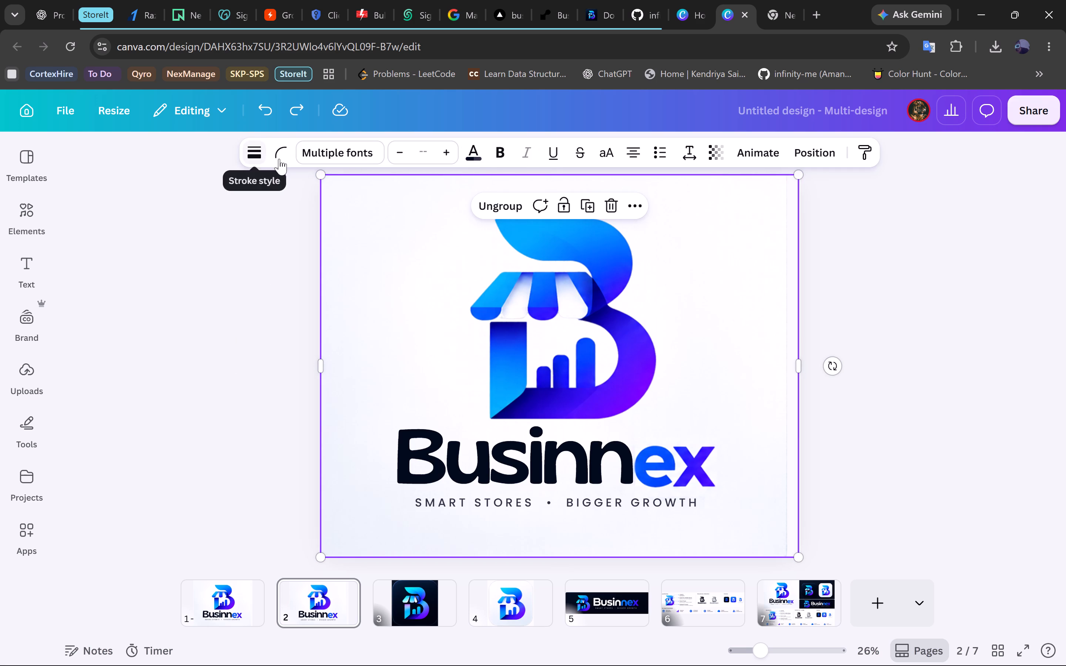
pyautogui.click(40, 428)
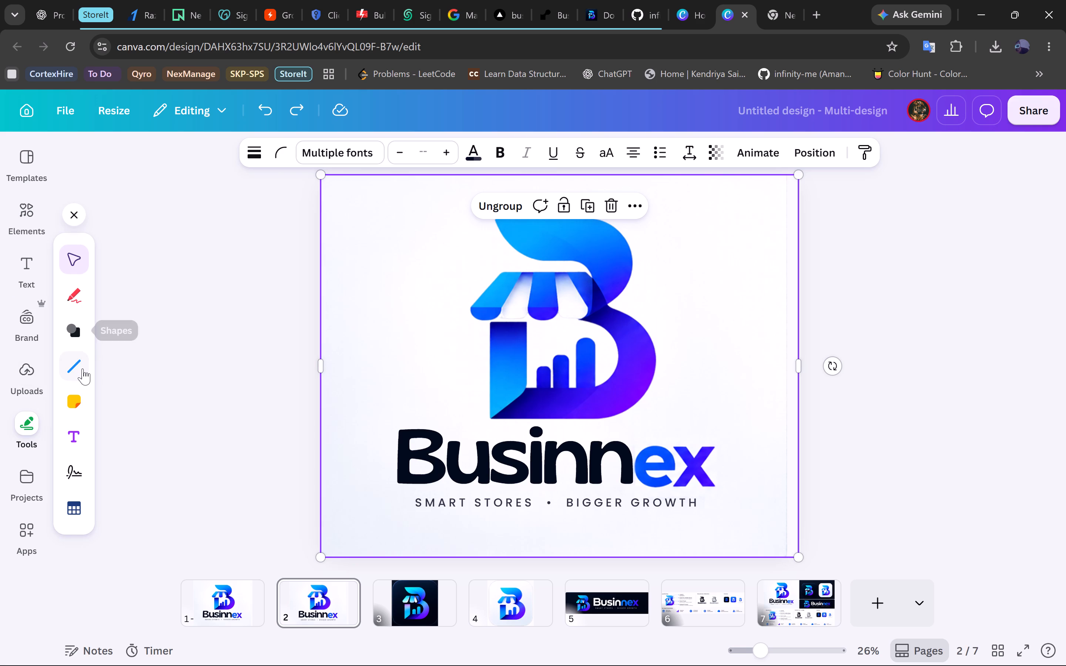
# Duplicate the logo group on page 2 and offset the copy slightly up and to the right of the original.
pyautogui.click(421, 306)
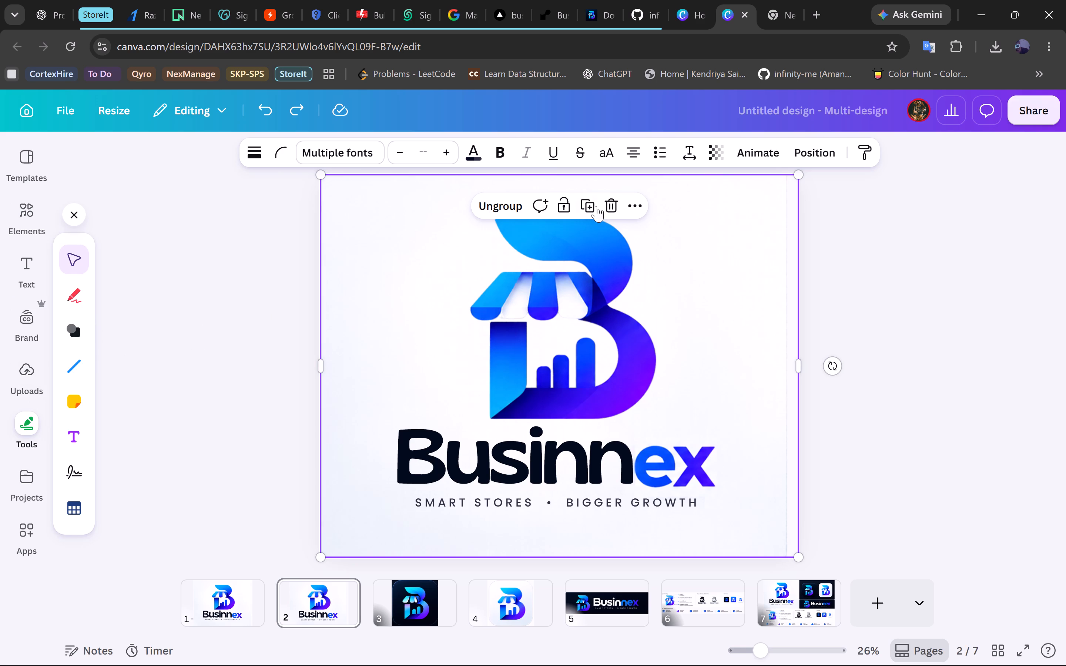
pyautogui.click(597, 203)
pyautogui.moveTo(571, 319); pyautogui.dragTo(713, 321)
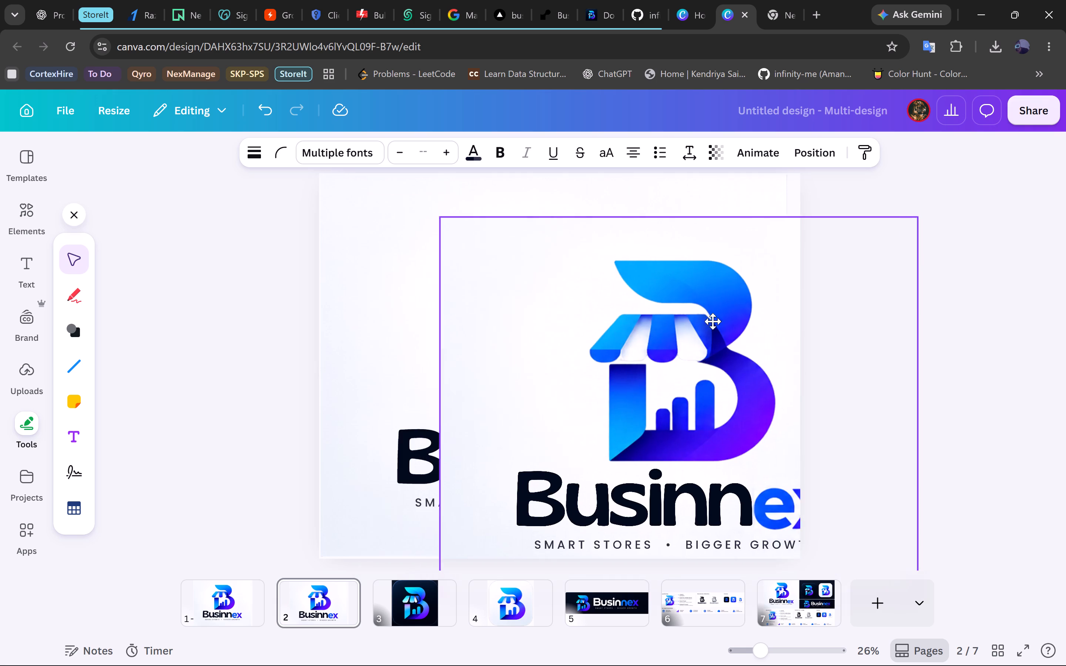
pyautogui.moveTo(713, 321); pyautogui.dragTo(586, 286)
pyautogui.moveTo(580, 250); pyautogui.dragTo(584, 327)
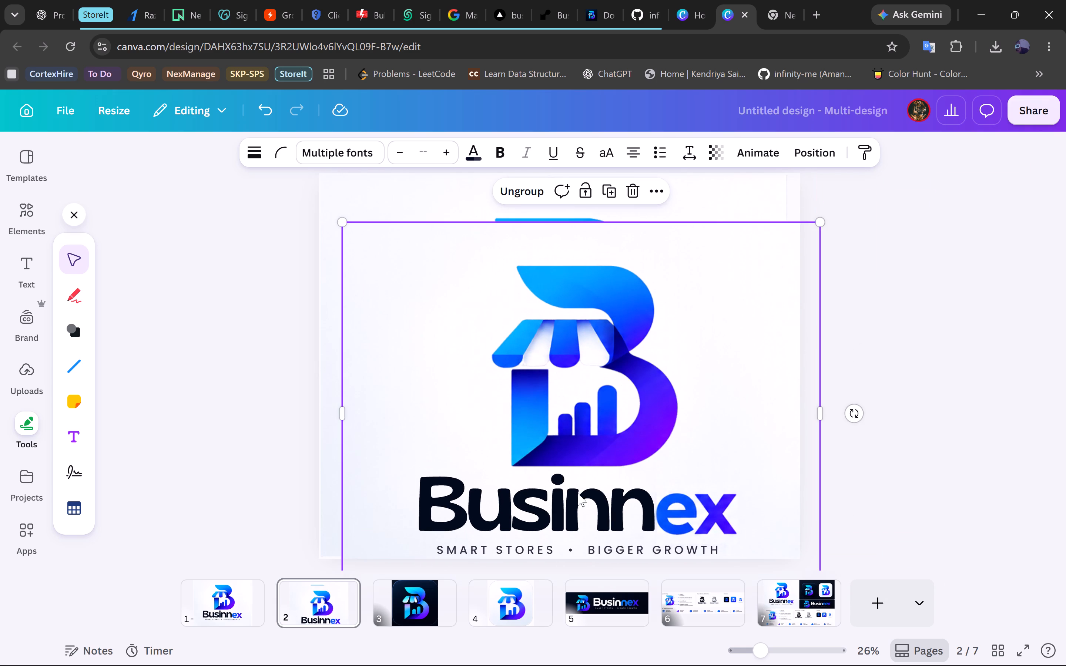
pyautogui.moveTo(576, 468); pyautogui.dragTo(590, 361)
# Crop the copy's background image to a small blank patch about 541 px high and place it over the original wordmark's B.
pyautogui.click(581, 480)
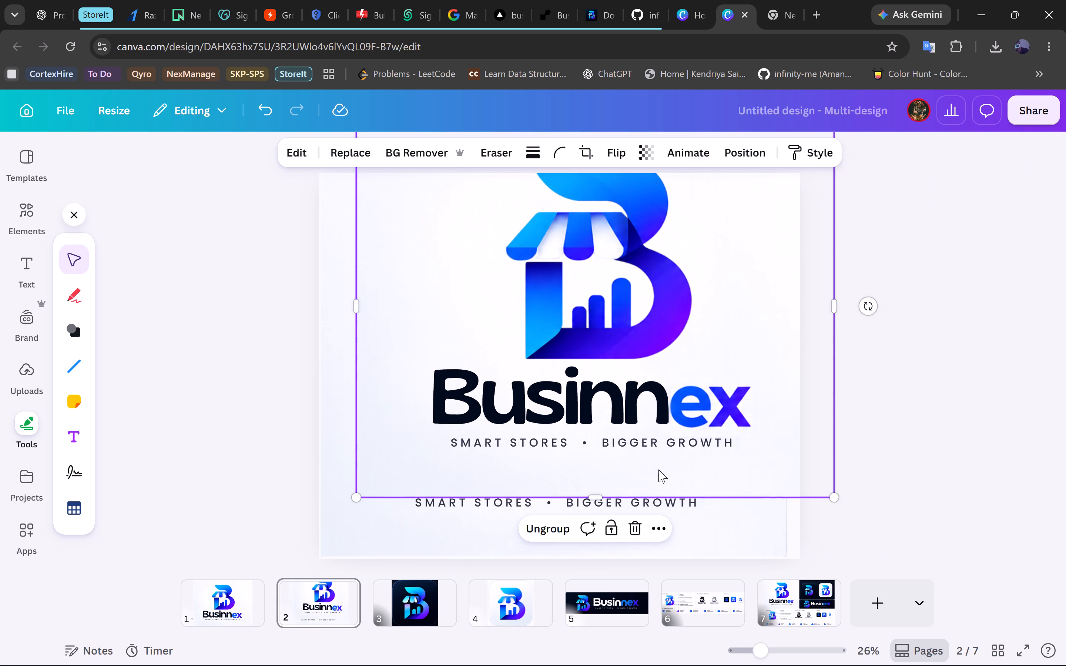
pyautogui.click(884, 450)
pyautogui.click(646, 448)
pyautogui.click(597, 494)
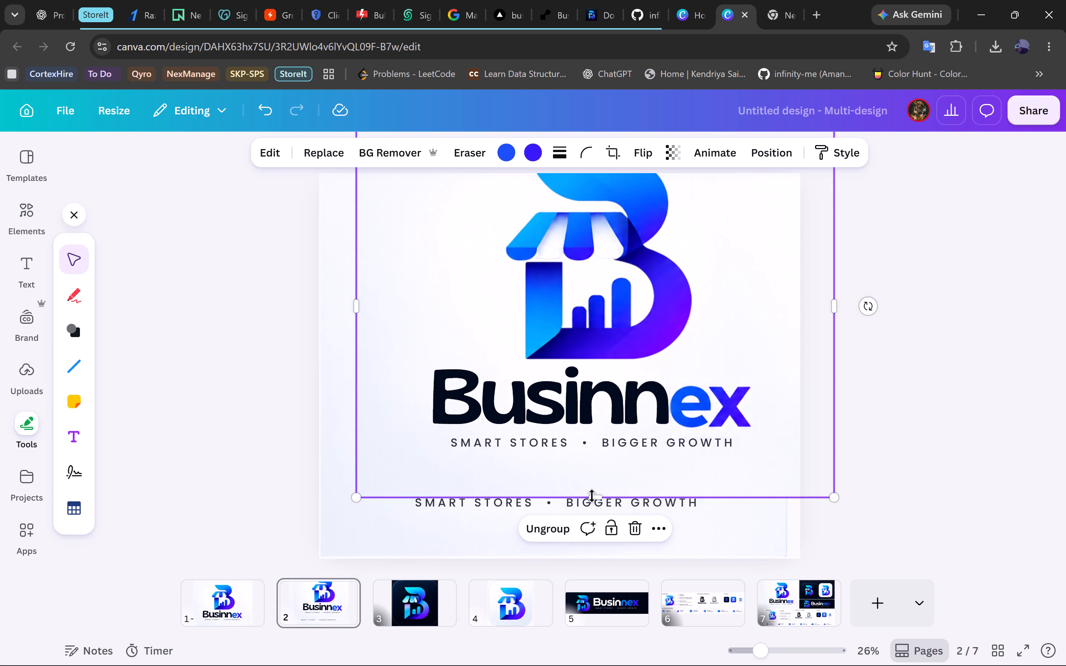
pyautogui.moveTo(593, 496); pyautogui.dragTo(606, 275)
pyautogui.moveTo(640, 221); pyautogui.dragTo(669, 364)
pyautogui.moveTo(620, 419); pyautogui.dragTo(644, 361)
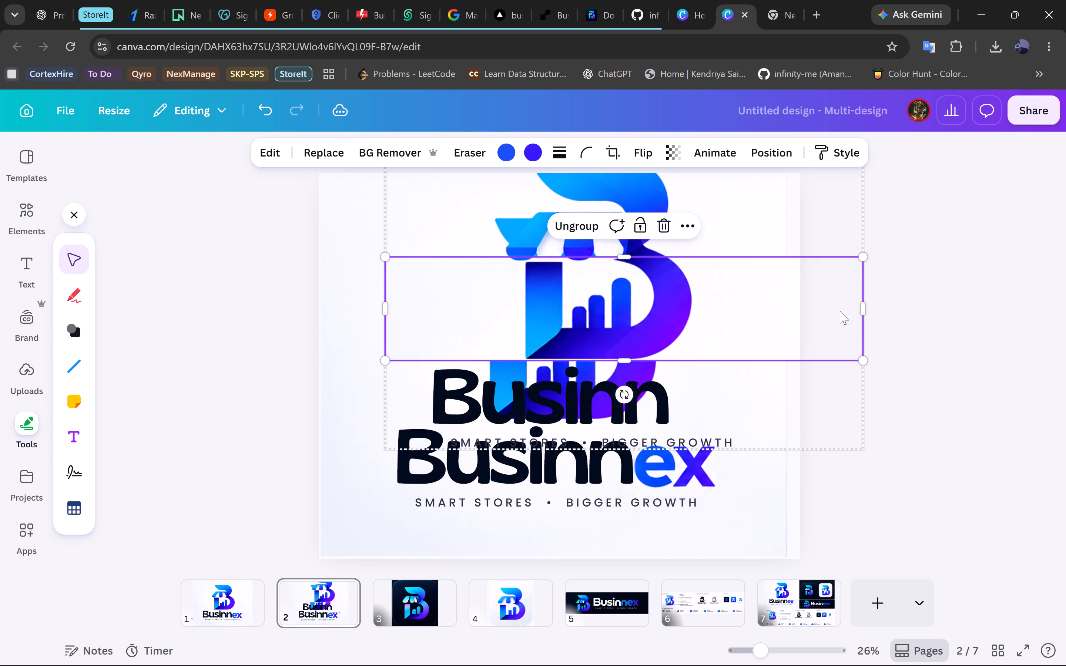
pyautogui.moveTo(868, 306); pyautogui.dragTo(515, 320)
pyautogui.moveTo(458, 316); pyautogui.dragTo(459, 316)
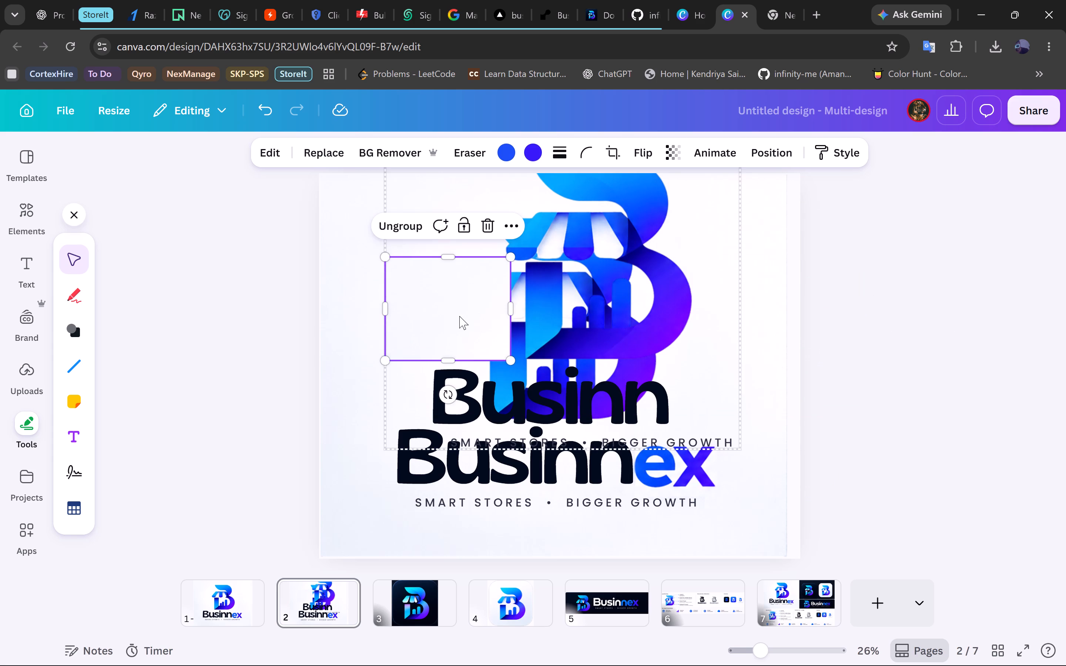
pyautogui.moveTo(459, 316); pyautogui.dragTo(393, 441)
# Delete the copy's Businn text and move the rest of the copied group up and to the right.
pyautogui.click(547, 398)
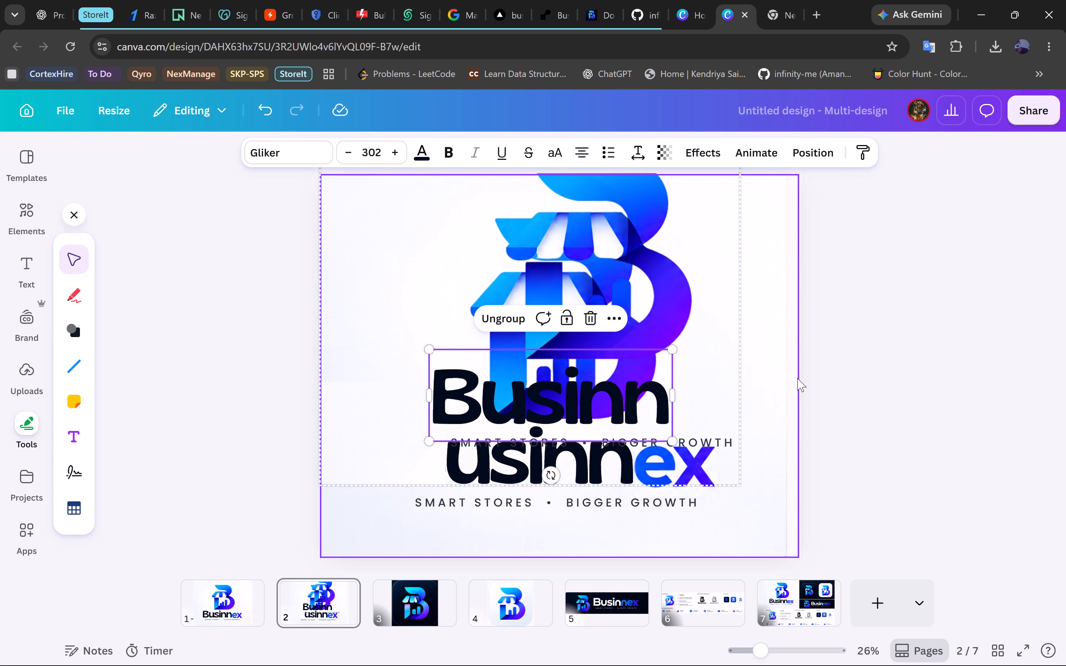
pyautogui.press('Delete')
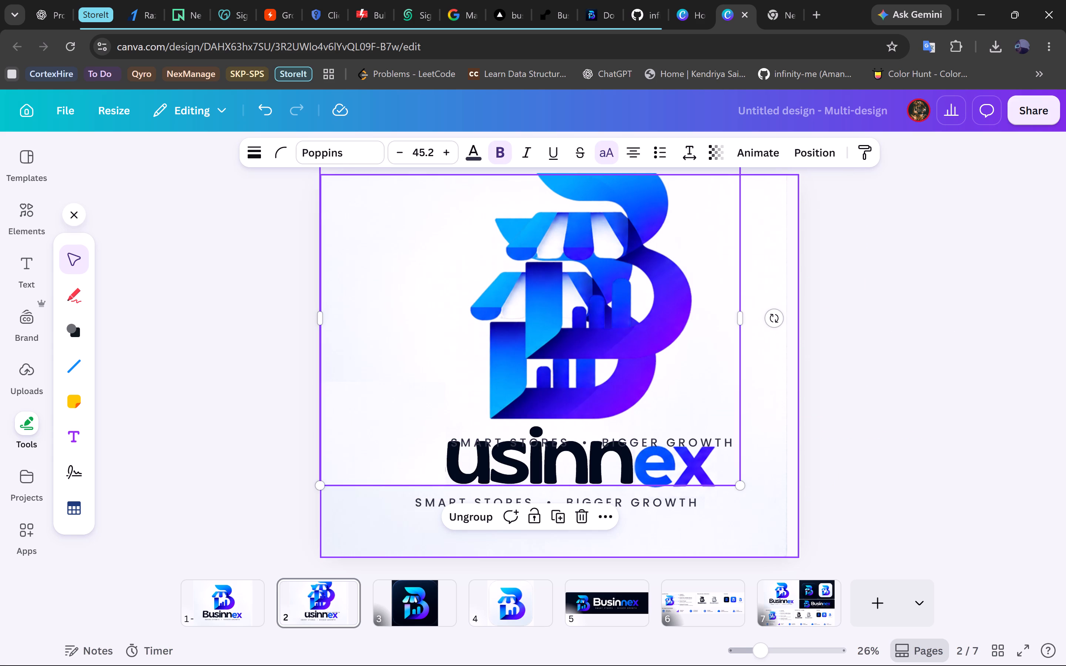
pyautogui.moveTo(582, 280); pyautogui.dragTo(774, 364)
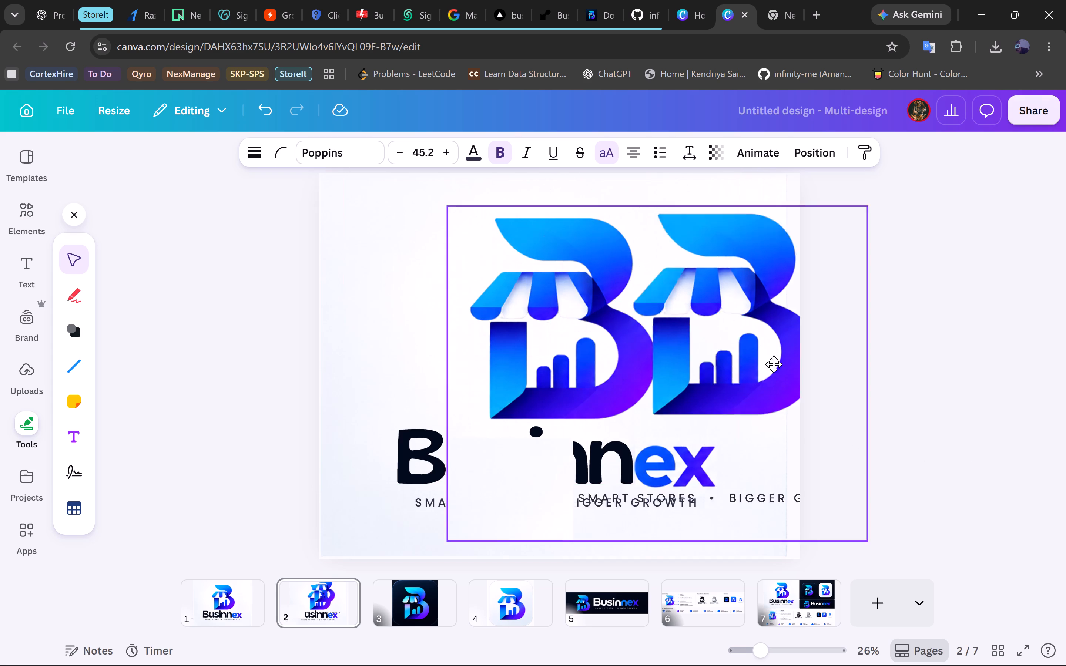
pyautogui.moveTo(774, 364); pyautogui.dragTo(637, 271)
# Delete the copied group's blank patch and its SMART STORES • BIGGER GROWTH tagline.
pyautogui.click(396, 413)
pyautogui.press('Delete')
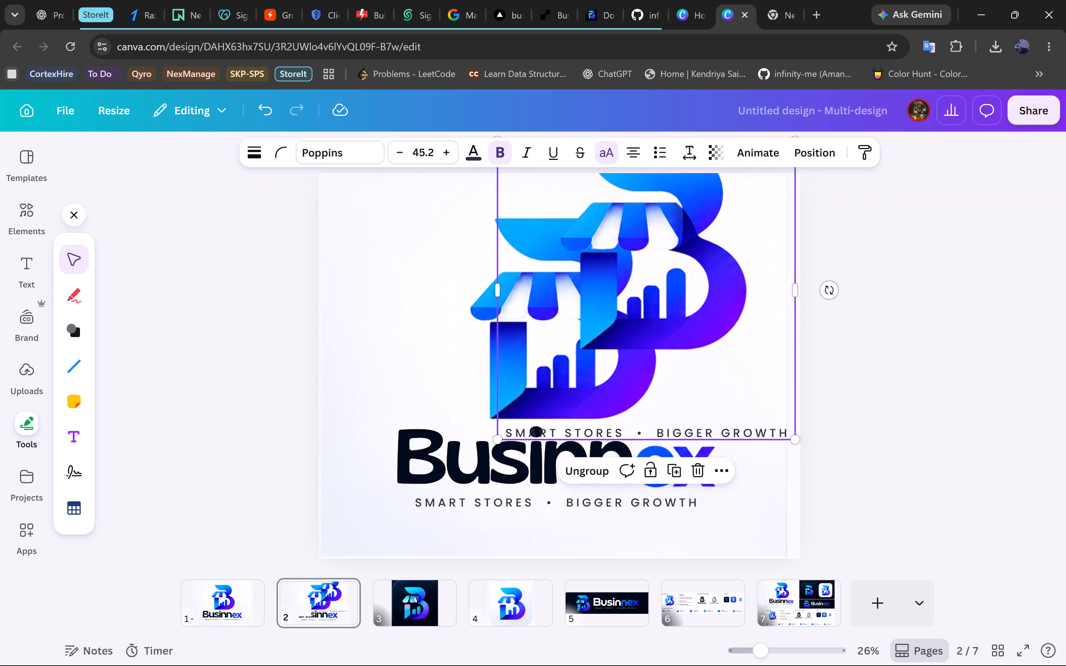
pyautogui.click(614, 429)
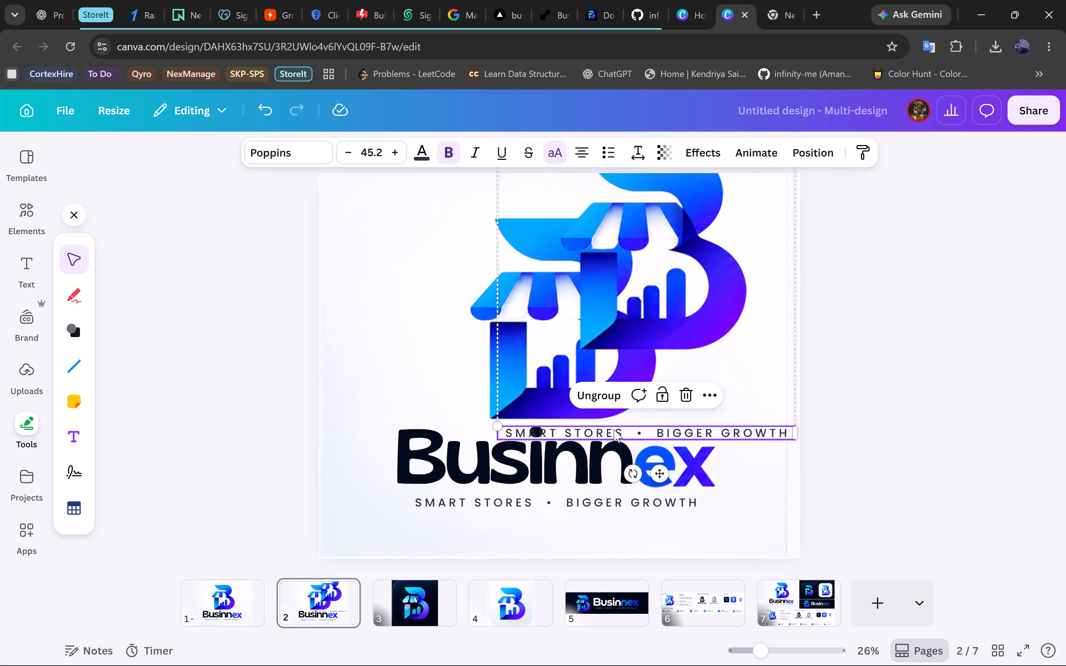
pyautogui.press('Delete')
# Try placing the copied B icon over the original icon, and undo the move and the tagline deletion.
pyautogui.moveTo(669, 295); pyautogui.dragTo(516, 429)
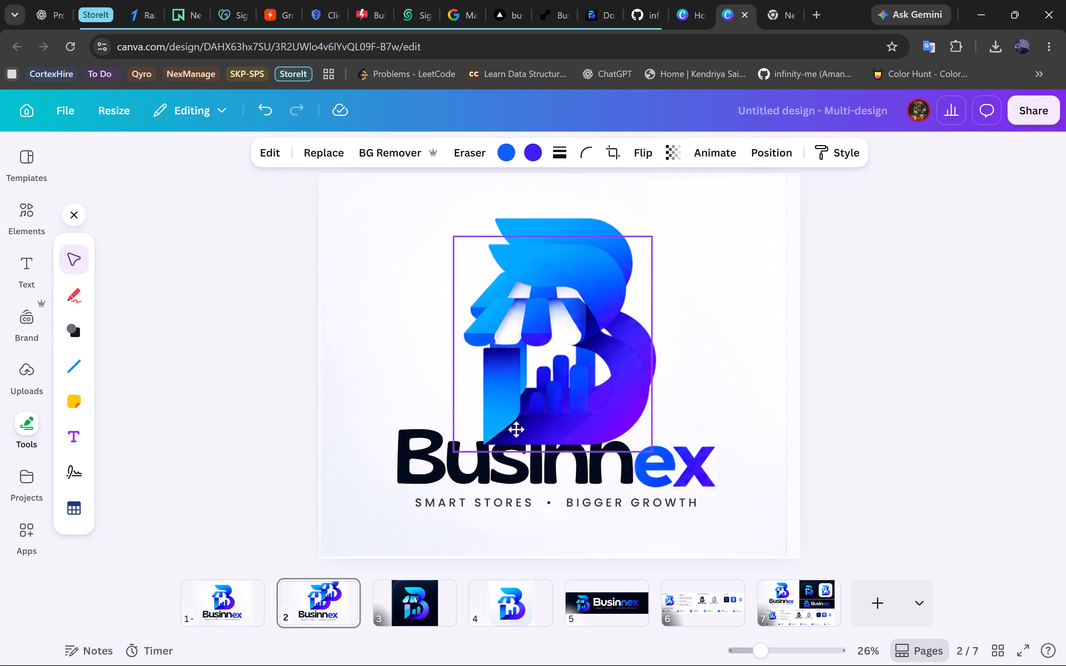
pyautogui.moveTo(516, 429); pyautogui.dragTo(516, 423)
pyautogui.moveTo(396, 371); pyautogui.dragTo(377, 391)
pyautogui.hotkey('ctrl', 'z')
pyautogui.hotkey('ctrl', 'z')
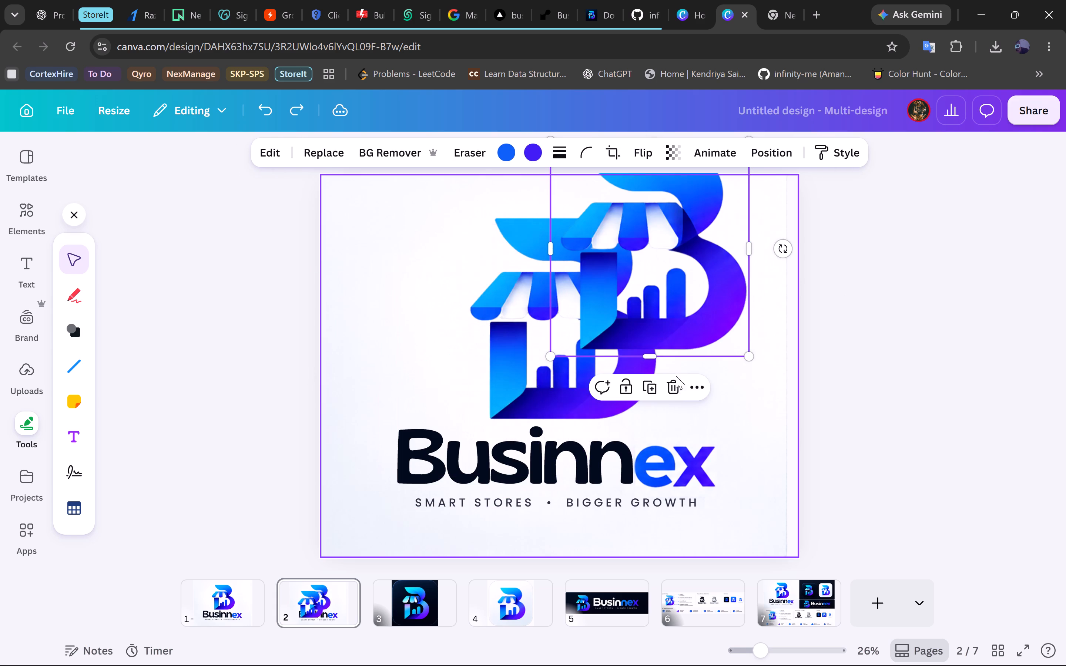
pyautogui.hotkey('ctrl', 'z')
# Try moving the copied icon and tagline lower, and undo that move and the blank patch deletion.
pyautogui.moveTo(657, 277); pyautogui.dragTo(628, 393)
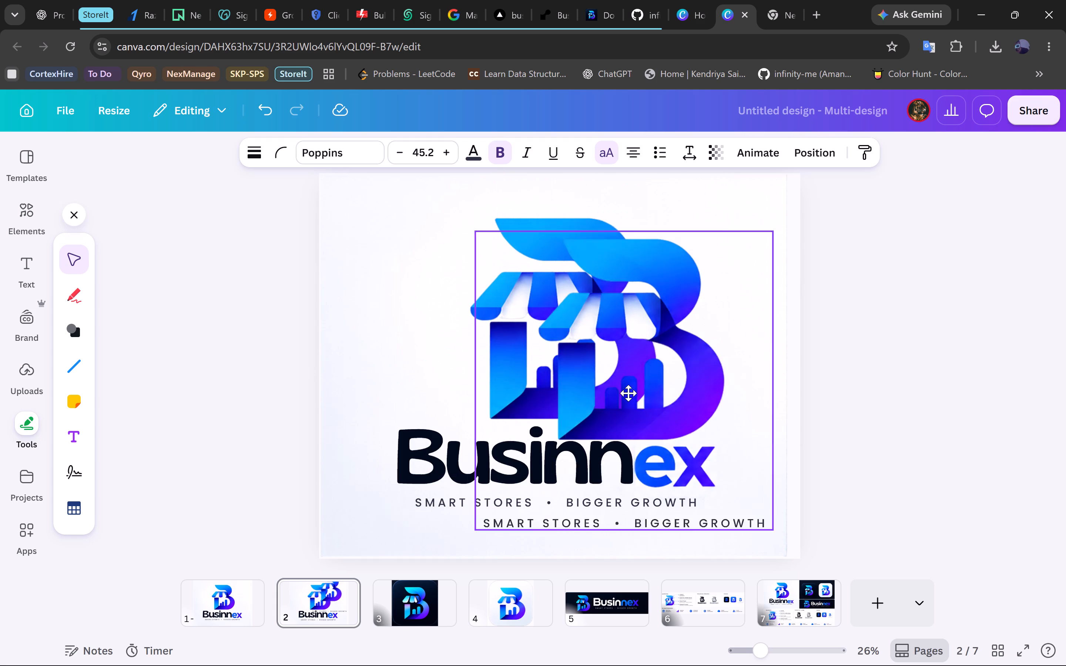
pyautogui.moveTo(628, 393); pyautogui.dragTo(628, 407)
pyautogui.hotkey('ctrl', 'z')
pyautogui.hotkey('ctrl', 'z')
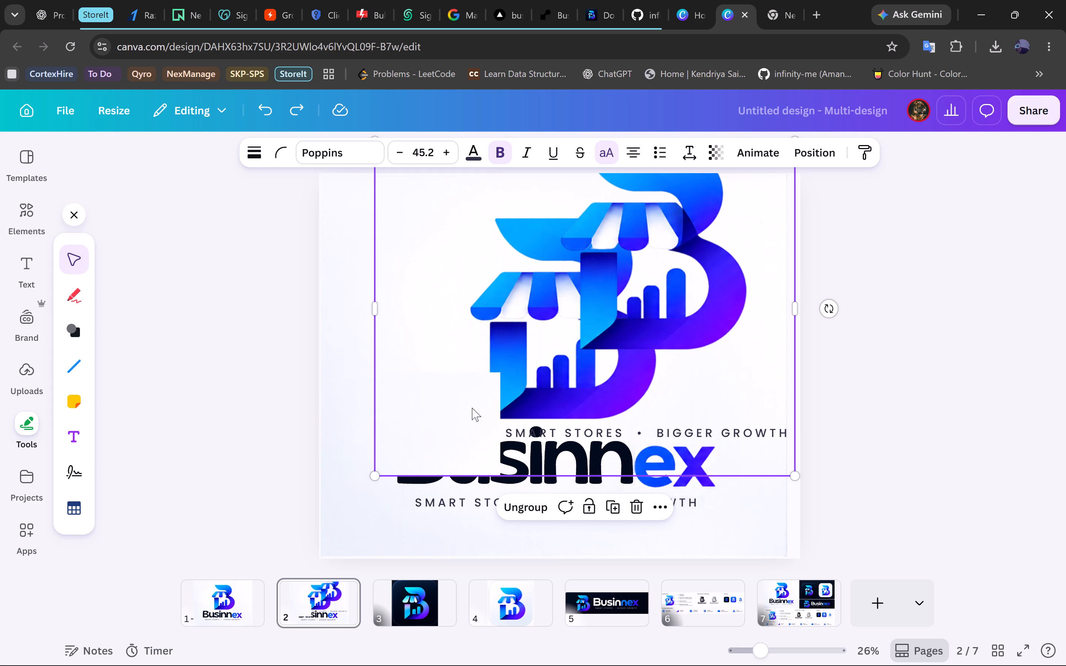
# Delete the copied B icon and tagline, and move the blank patch down over the start of the original wordmark.
pyautogui.click(472, 408)
pyautogui.click(645, 284)
pyautogui.press('Delete')
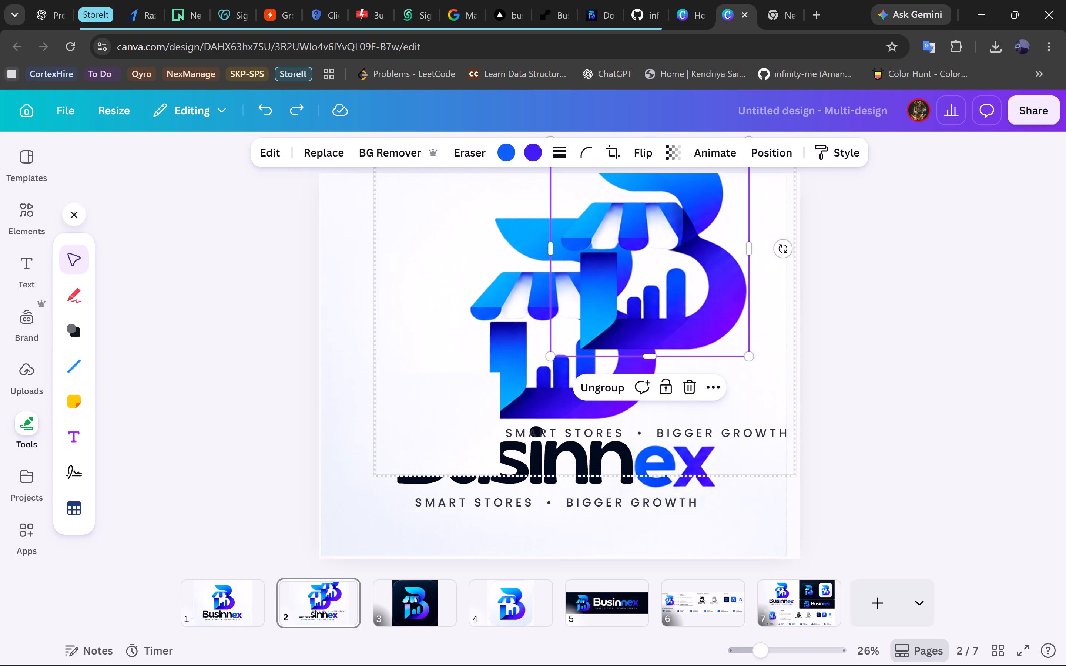
pyautogui.moveTo(473, 416); pyautogui.dragTo(475, 461)
pyautogui.click(766, 474)
pyautogui.press('Delete')
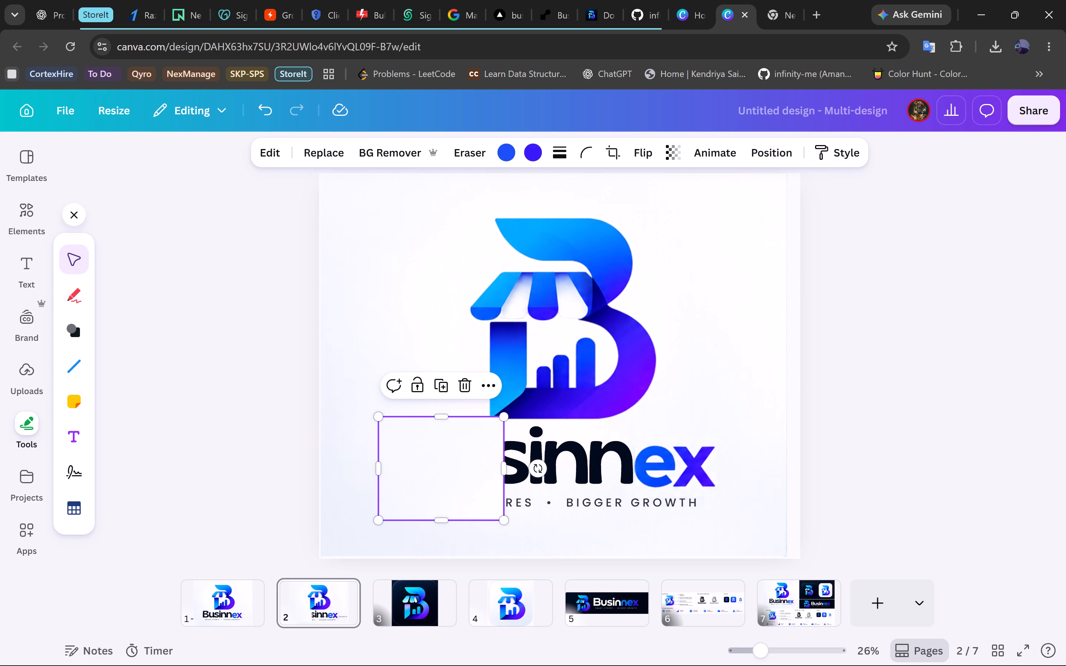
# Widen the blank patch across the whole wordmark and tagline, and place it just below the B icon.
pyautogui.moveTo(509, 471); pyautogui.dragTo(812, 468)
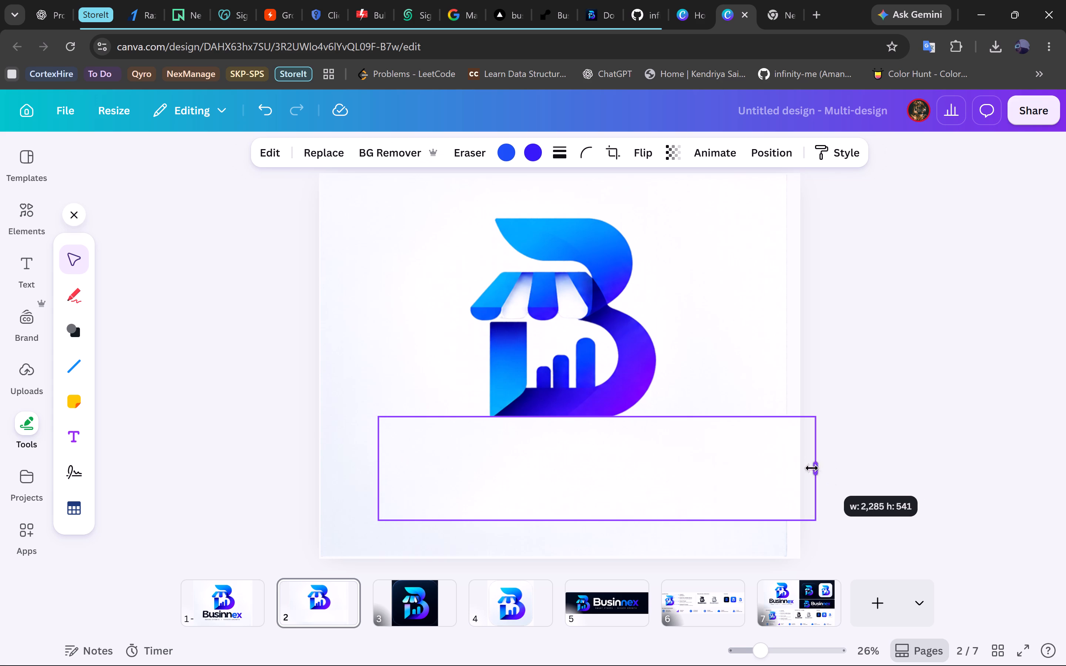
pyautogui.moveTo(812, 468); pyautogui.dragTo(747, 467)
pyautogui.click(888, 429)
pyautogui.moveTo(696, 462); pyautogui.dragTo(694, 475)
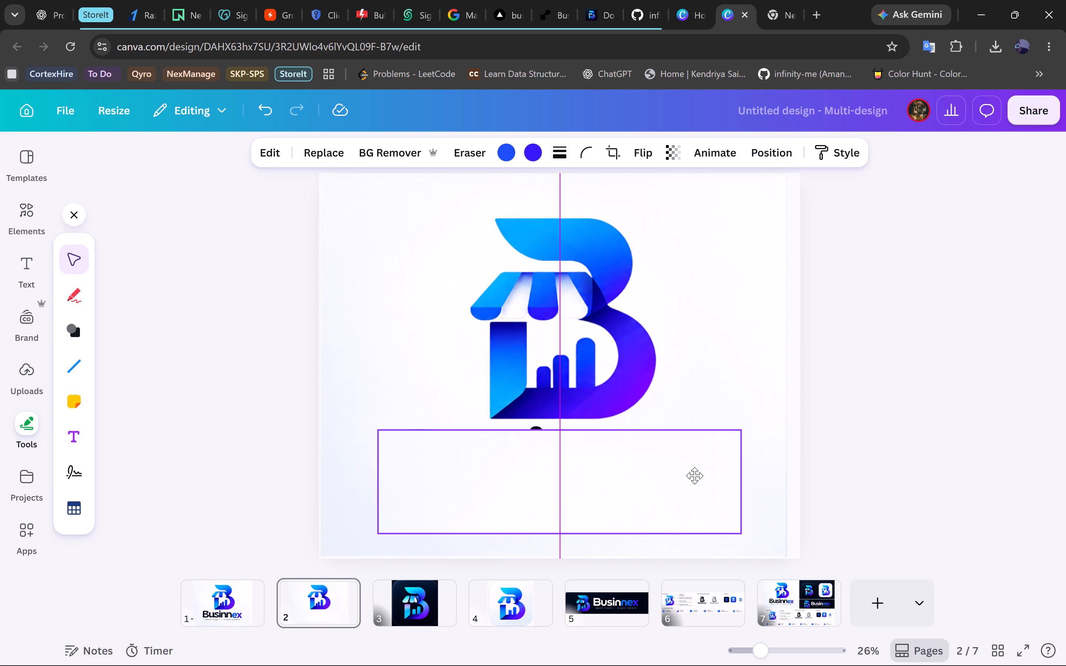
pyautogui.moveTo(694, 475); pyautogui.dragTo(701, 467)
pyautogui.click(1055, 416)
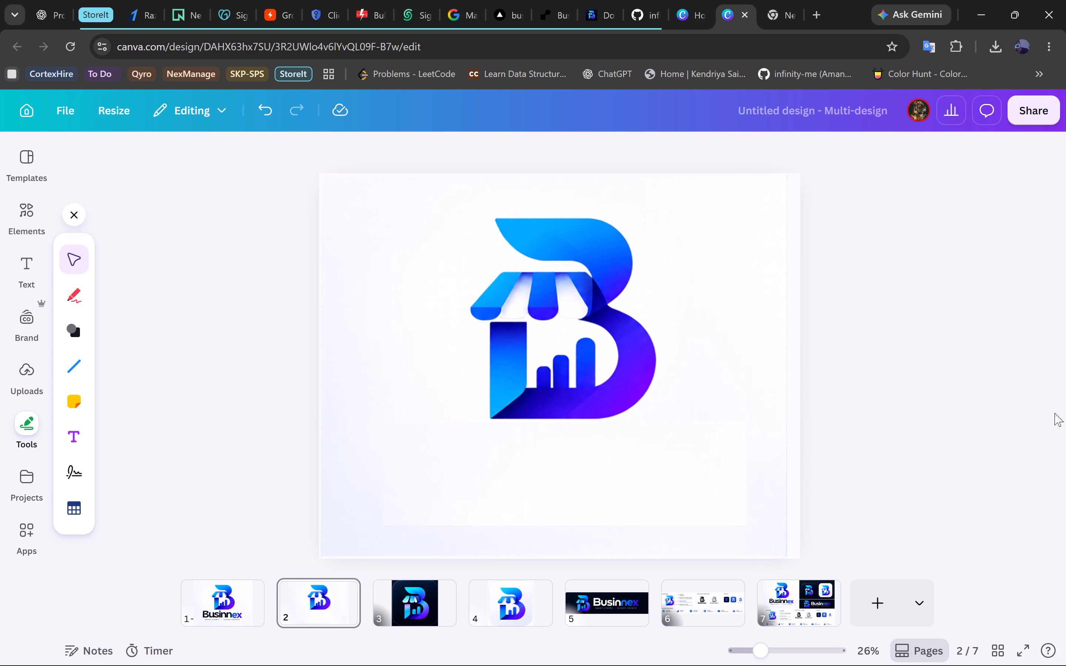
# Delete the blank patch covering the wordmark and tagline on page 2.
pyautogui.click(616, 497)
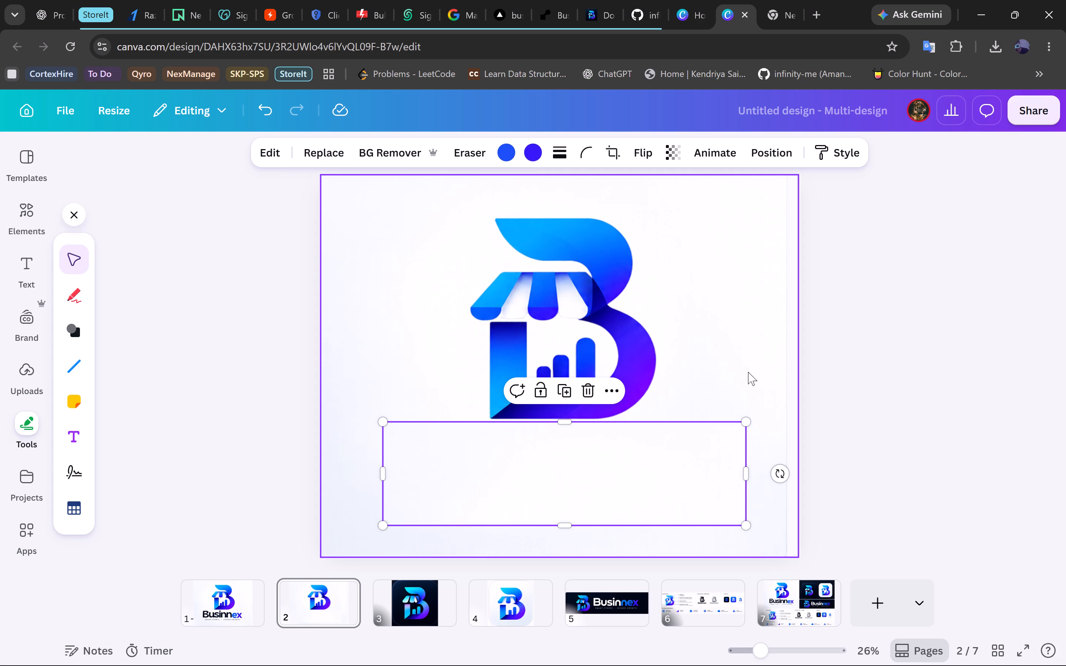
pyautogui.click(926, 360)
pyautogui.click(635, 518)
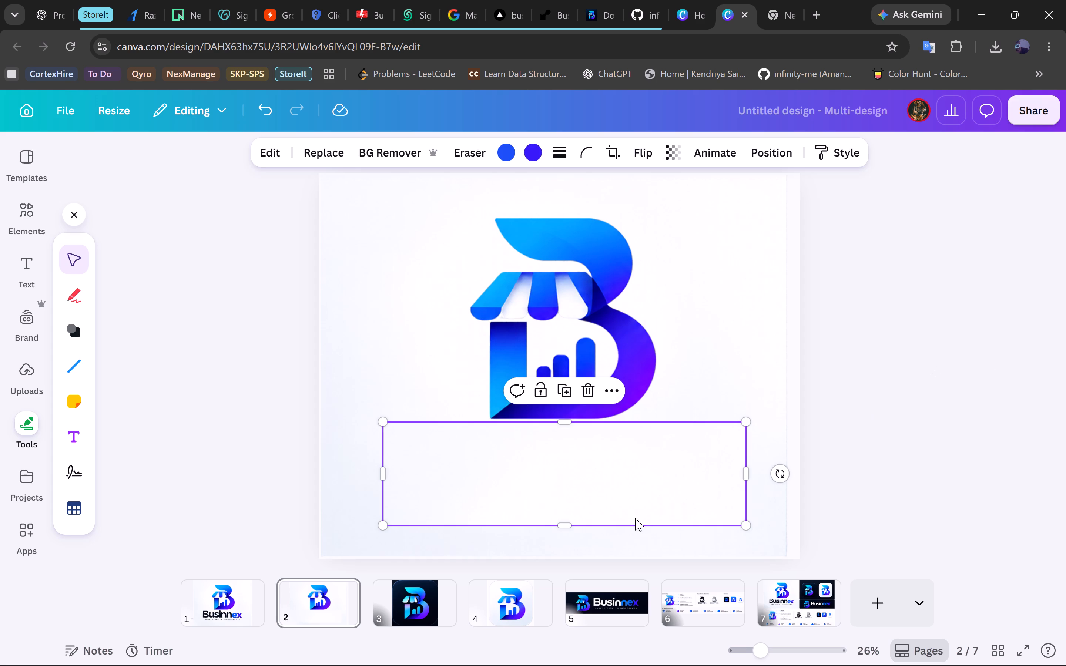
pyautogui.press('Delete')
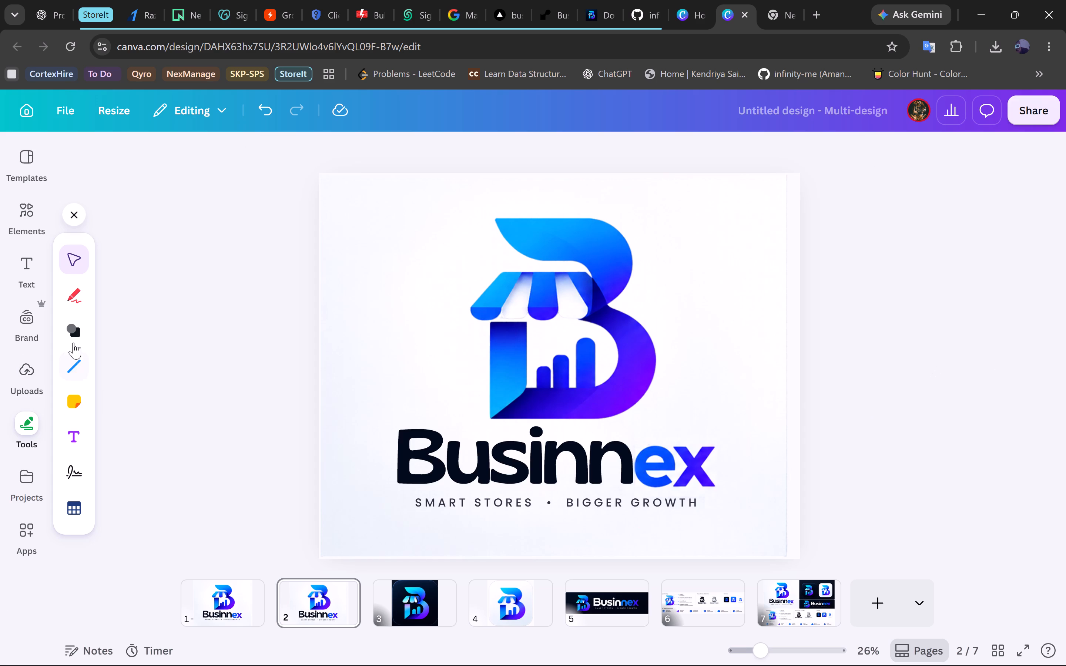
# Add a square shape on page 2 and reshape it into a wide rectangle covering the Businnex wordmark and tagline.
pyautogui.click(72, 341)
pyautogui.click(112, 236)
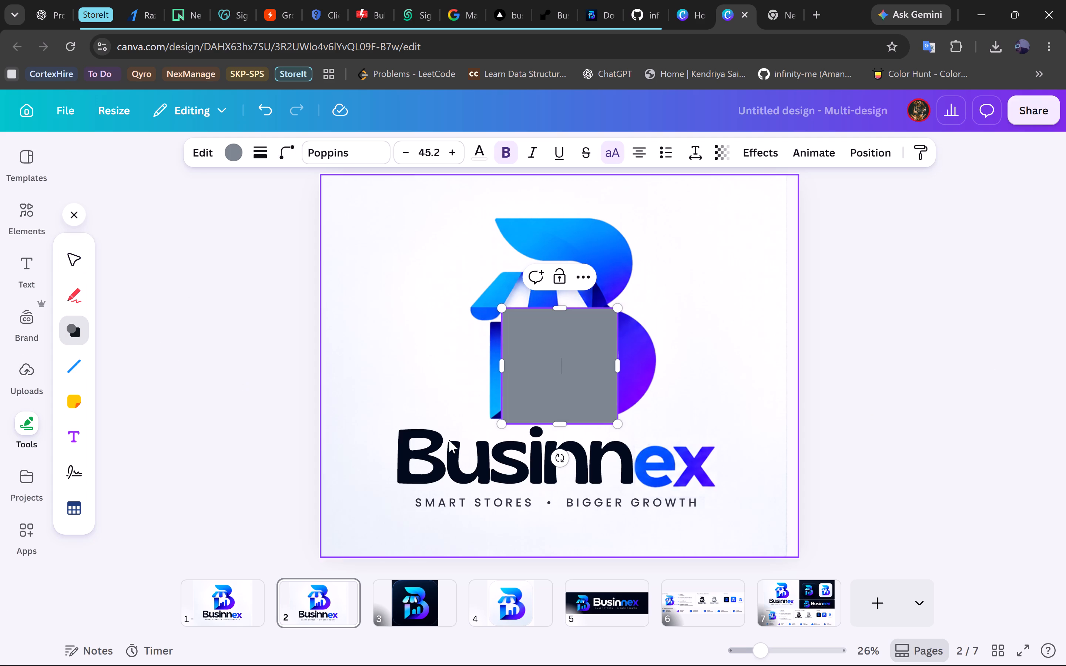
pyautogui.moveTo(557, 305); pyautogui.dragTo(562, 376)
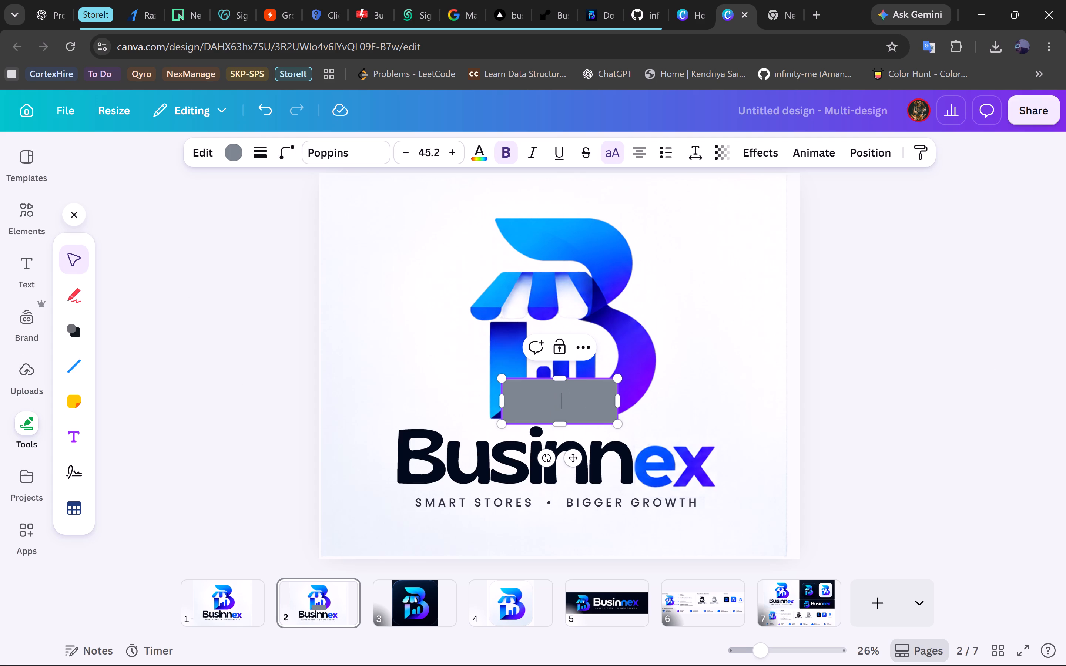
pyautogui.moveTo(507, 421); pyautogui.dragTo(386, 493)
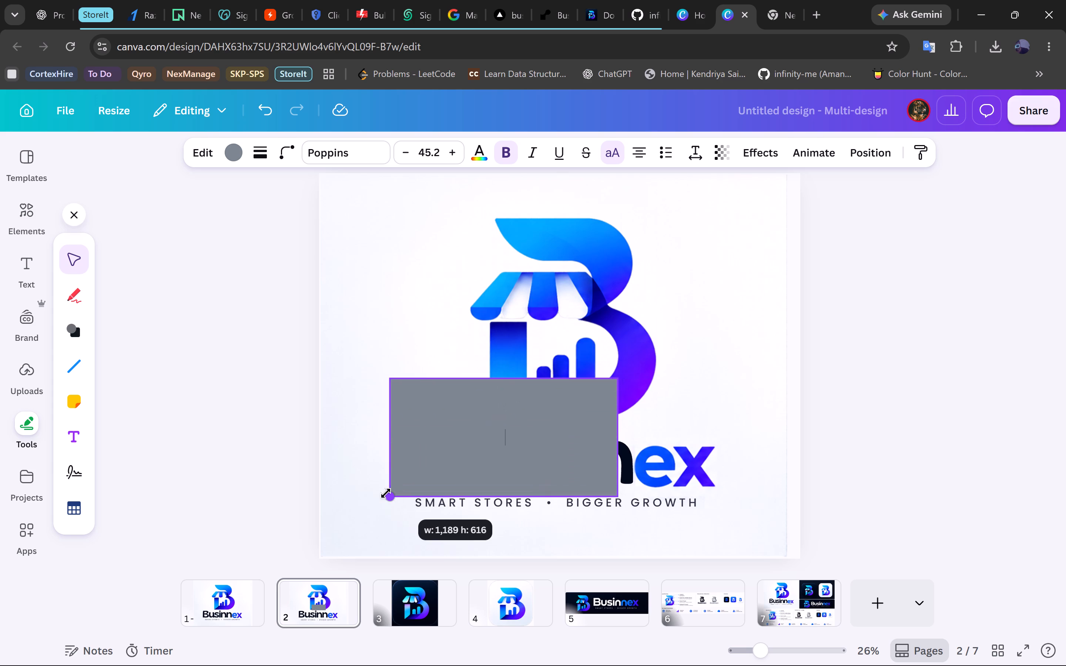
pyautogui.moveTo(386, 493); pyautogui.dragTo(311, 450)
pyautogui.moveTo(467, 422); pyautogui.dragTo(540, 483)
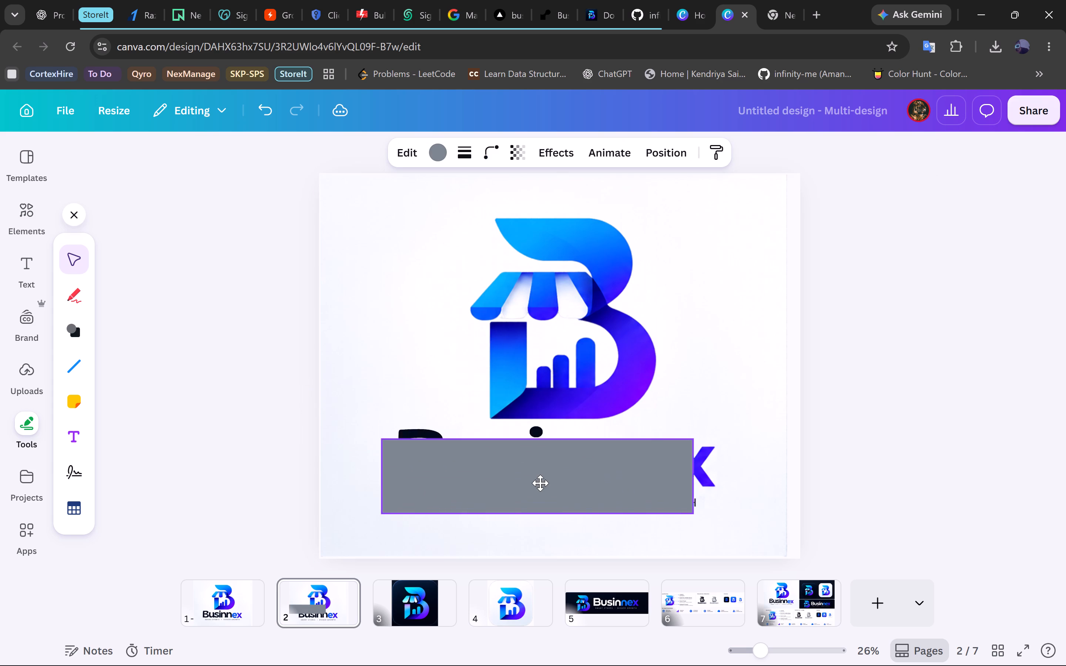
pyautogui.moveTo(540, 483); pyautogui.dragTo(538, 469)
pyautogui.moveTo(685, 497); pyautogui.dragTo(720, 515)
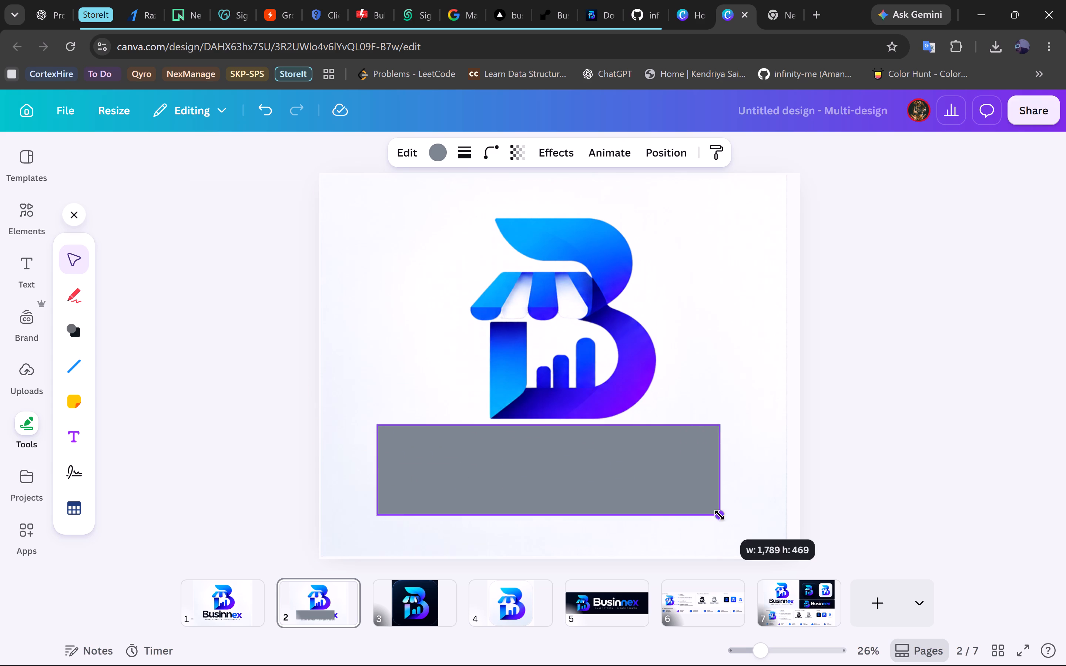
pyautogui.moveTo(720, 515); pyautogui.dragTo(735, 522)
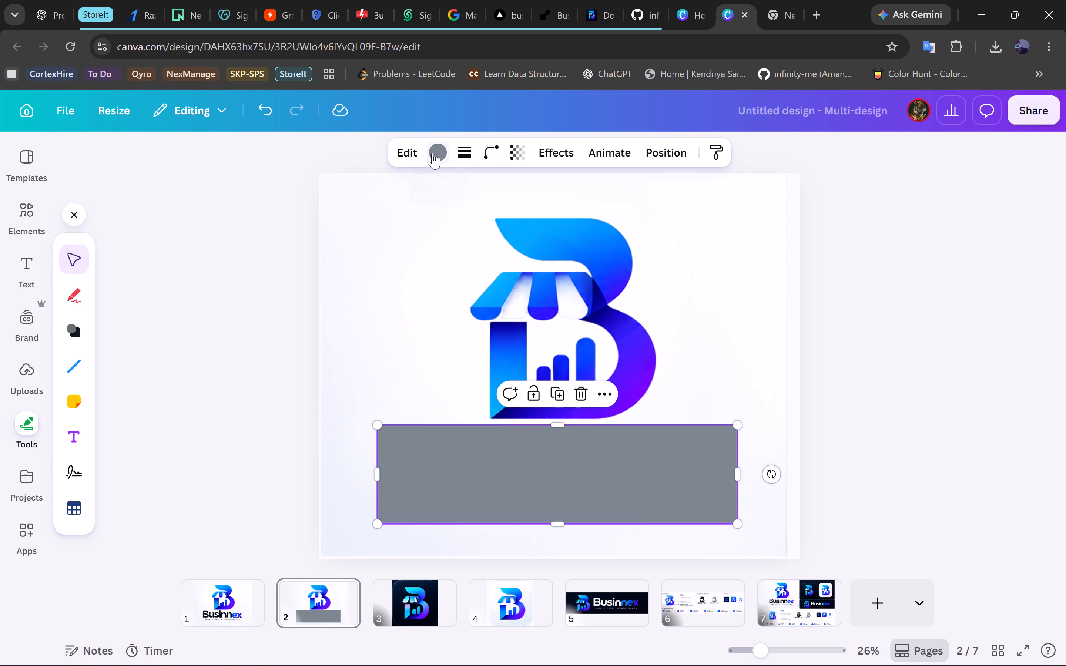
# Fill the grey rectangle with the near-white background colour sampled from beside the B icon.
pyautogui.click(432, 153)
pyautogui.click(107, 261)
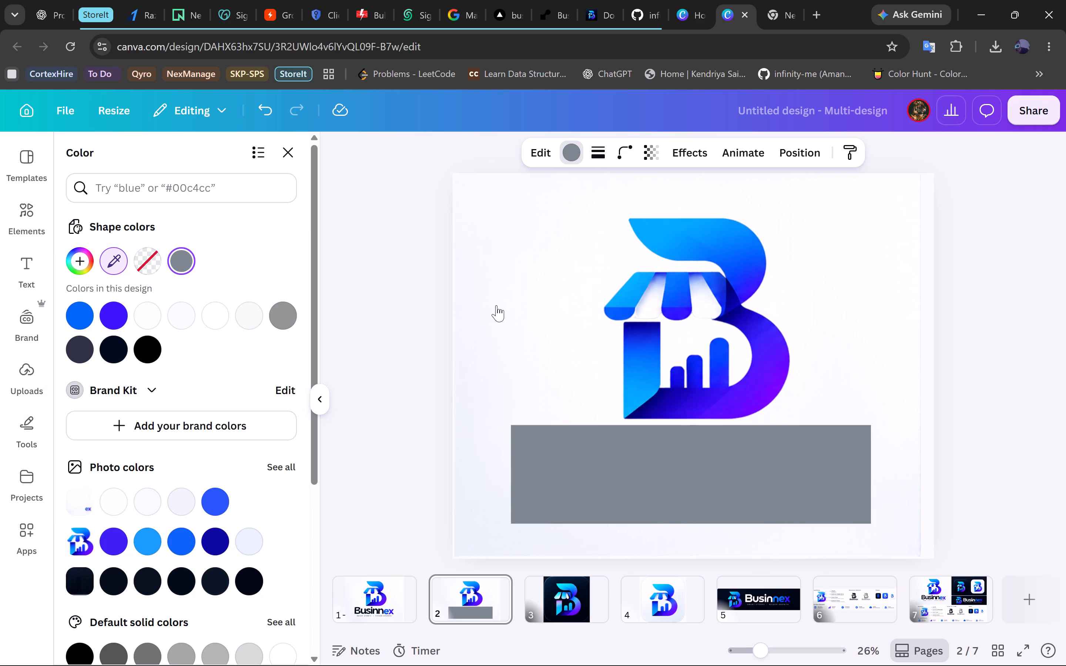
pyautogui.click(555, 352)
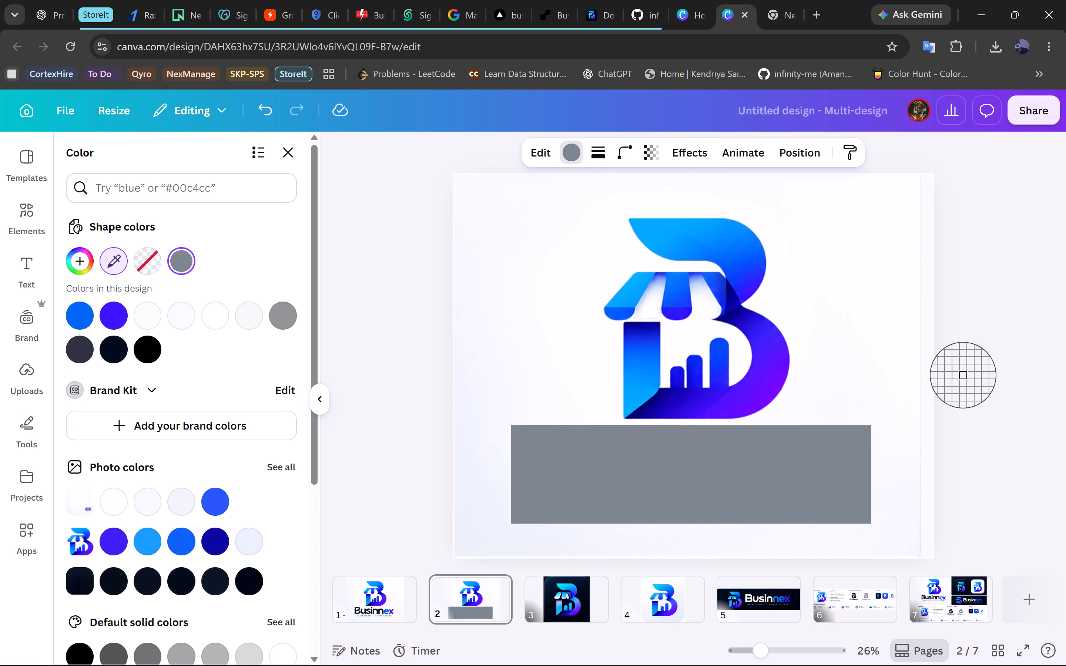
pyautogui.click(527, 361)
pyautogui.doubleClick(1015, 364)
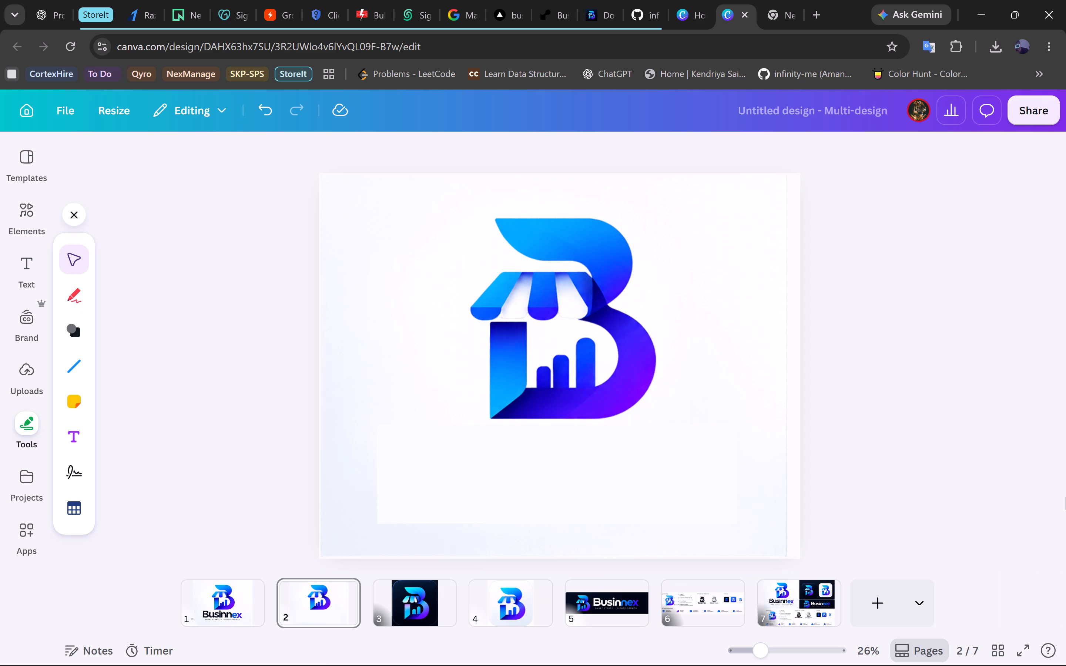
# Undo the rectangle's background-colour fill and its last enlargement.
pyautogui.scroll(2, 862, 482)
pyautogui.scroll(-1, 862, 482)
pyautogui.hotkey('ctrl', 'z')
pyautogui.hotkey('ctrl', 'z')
# Delete the duplicated page 2 with the covering rectangle, and return to the full logo on page 1.
pyautogui.click(329, 585)
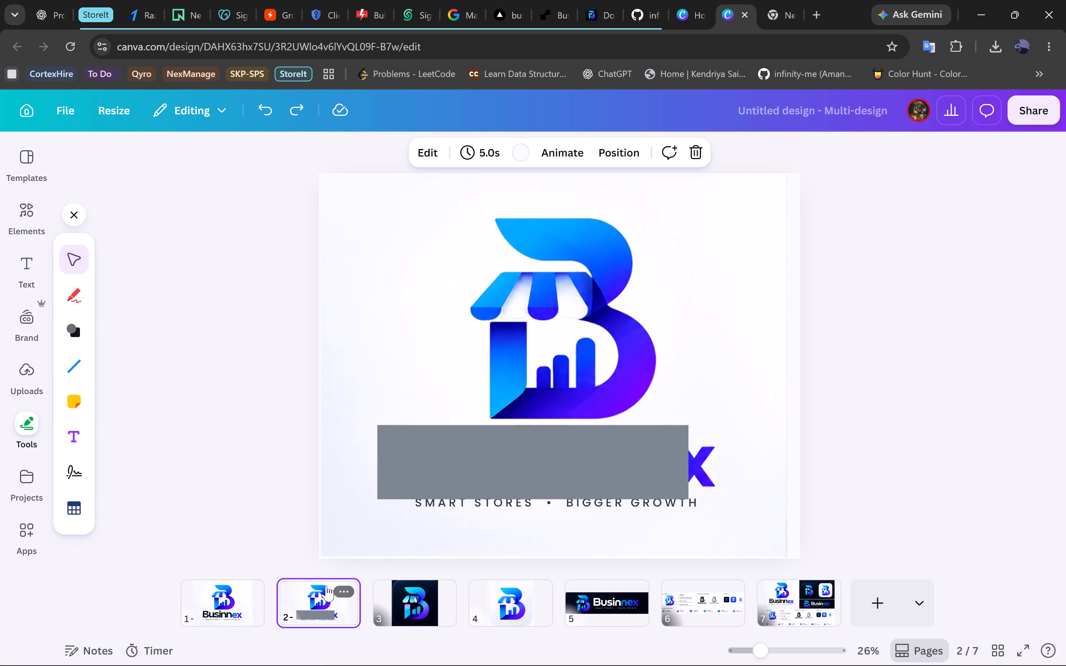
pyautogui.press('Delete')
pyautogui.click(211, 609)
pyautogui.click(245, 602)
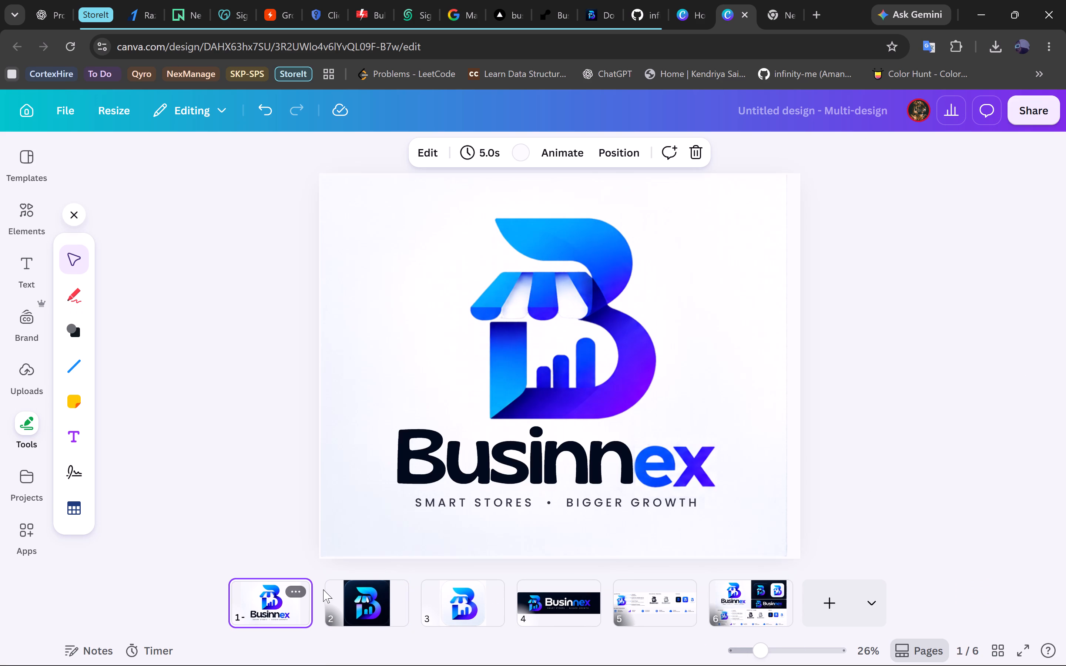
pyautogui.click(912, 405)
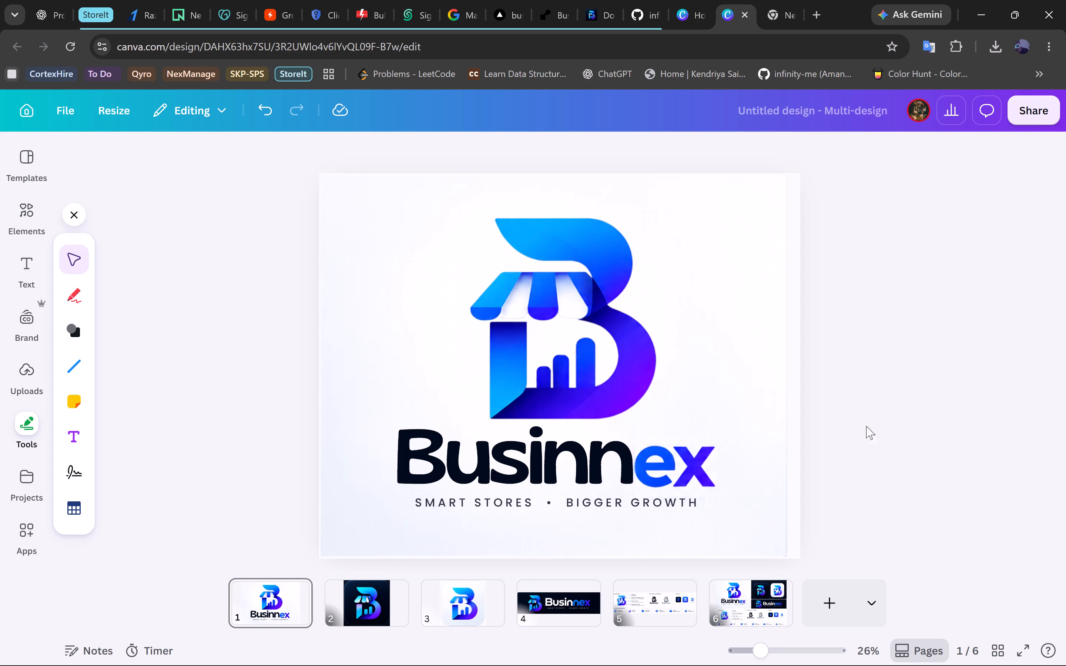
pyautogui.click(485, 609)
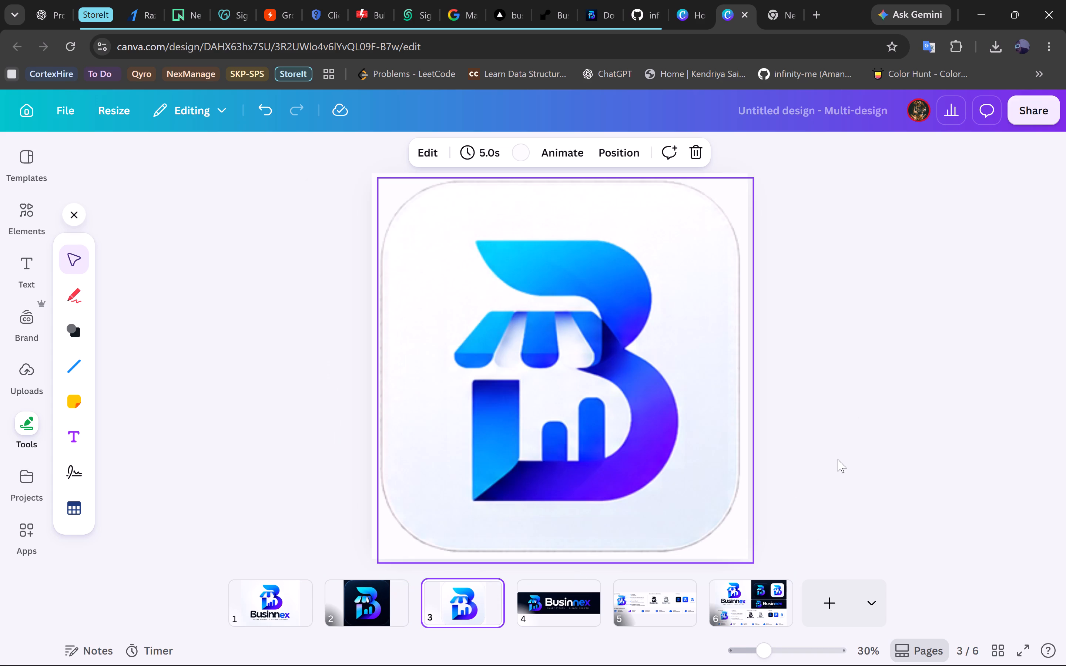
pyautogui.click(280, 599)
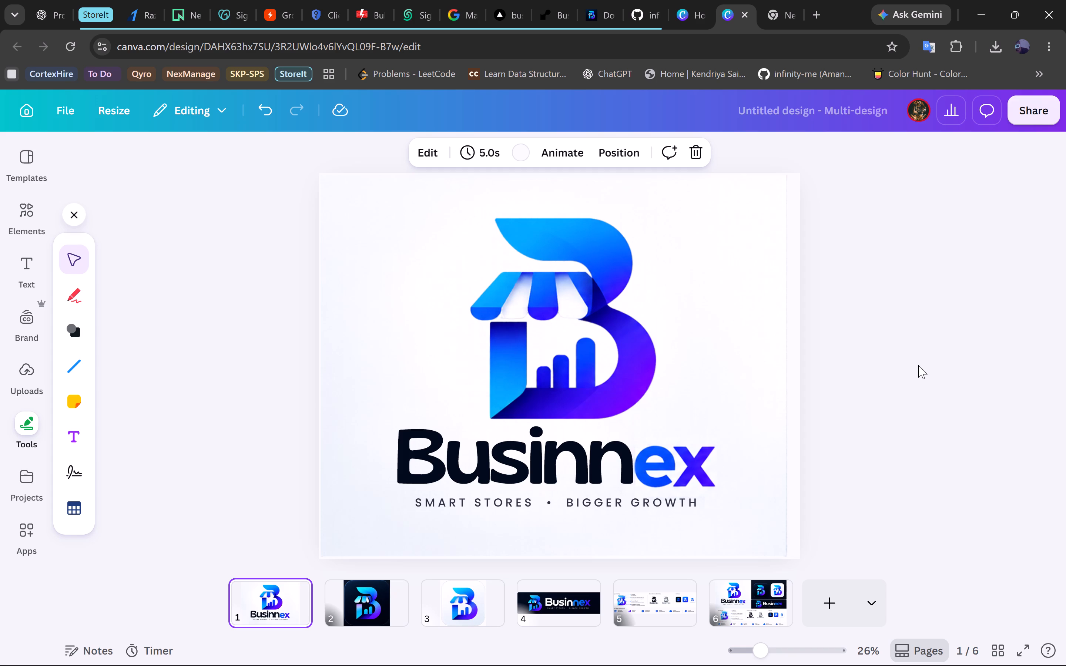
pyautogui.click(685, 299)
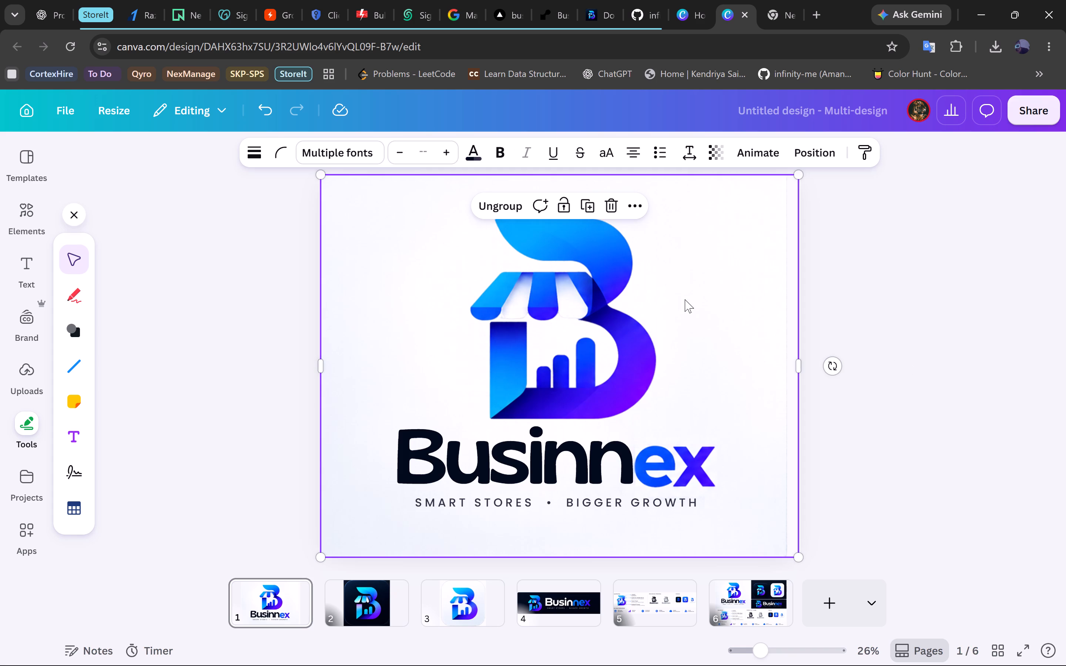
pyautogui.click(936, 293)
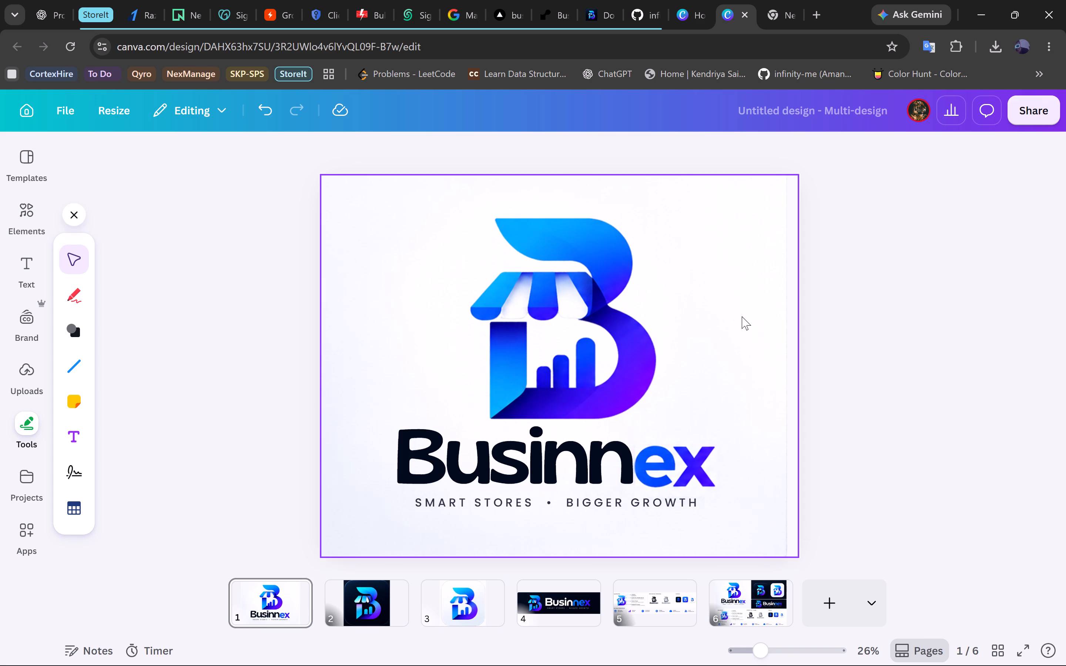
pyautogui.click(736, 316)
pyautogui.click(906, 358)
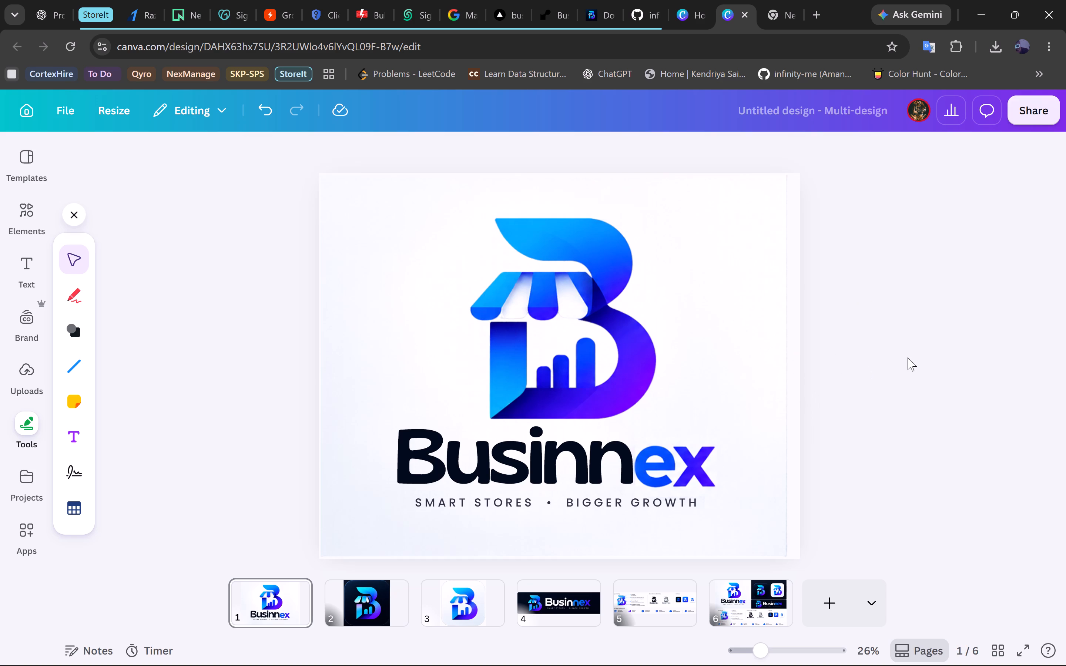
# Stretch the page 1 logo group to about 2,600 wide so its background extends past the page's right edge.
pyautogui.click(758, 321)
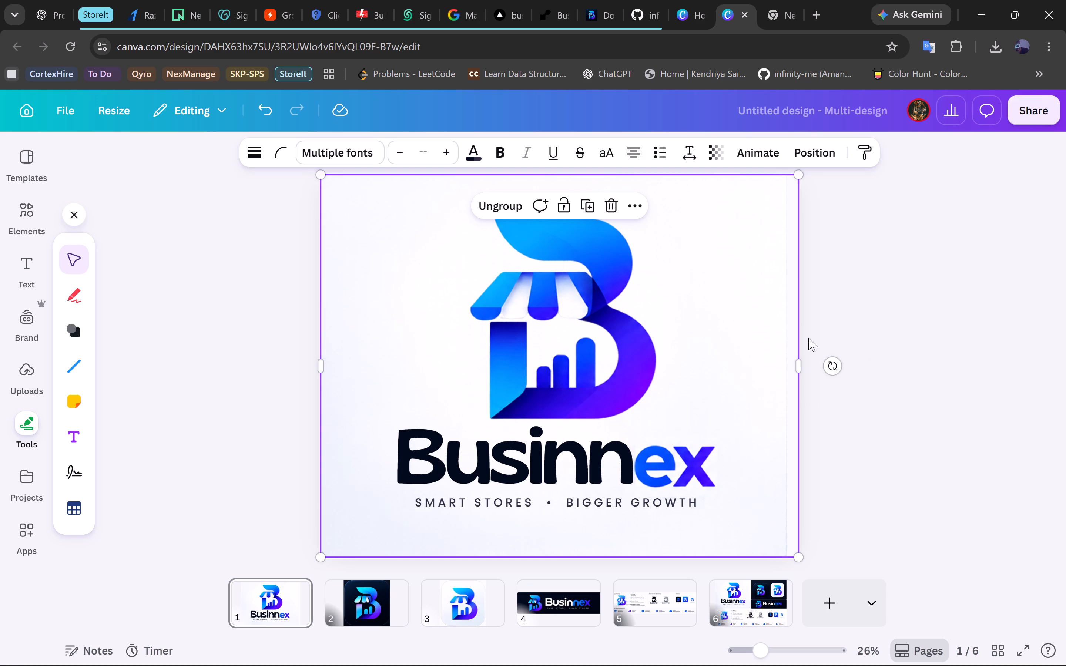
pyautogui.moveTo(799, 353); pyautogui.dragTo(816, 371)
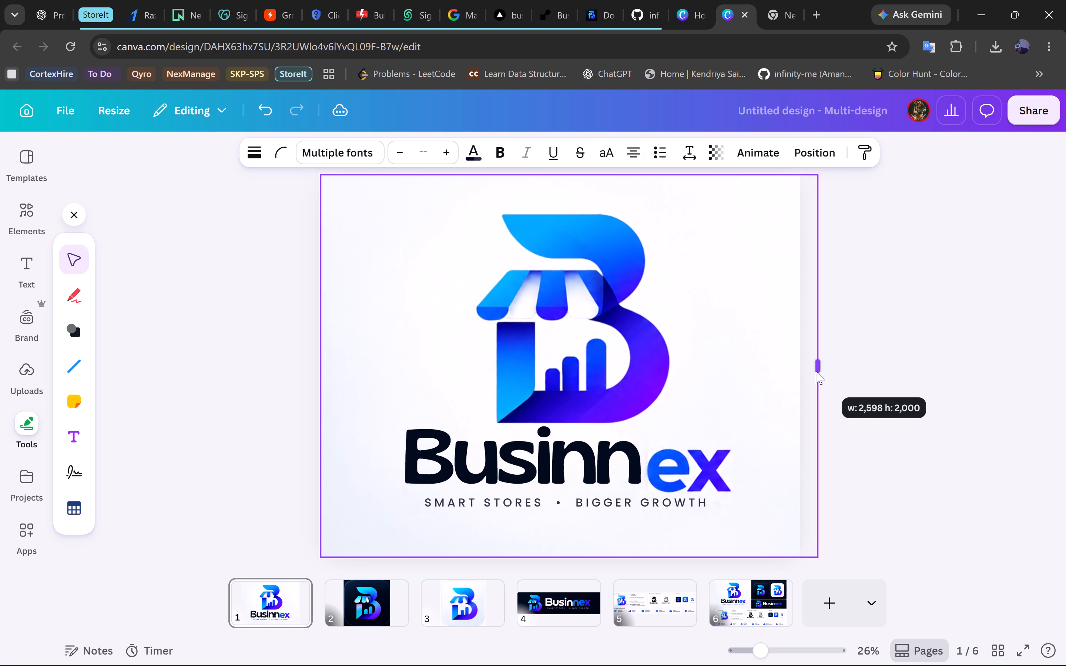
pyautogui.moveTo(816, 371); pyautogui.dragTo(819, 369)
# Nudge the SMART STORES • BIGGER GROWTH tagline slightly lower, away from the wordmark.
pyautogui.click(577, 454)
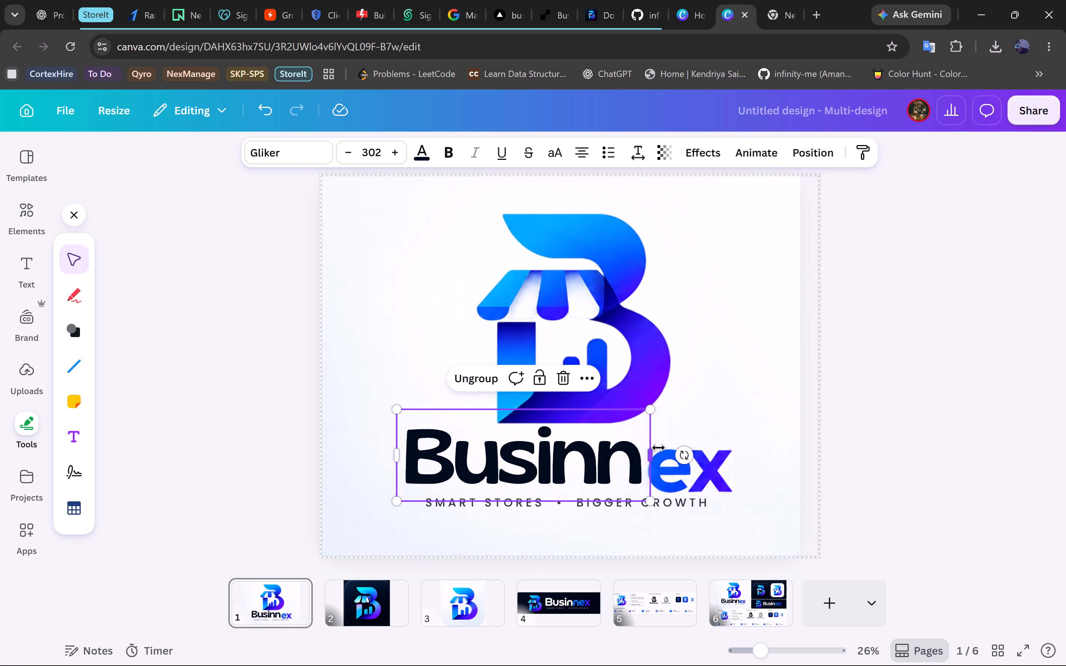
pyautogui.click(437, 517)
pyautogui.click(461, 501)
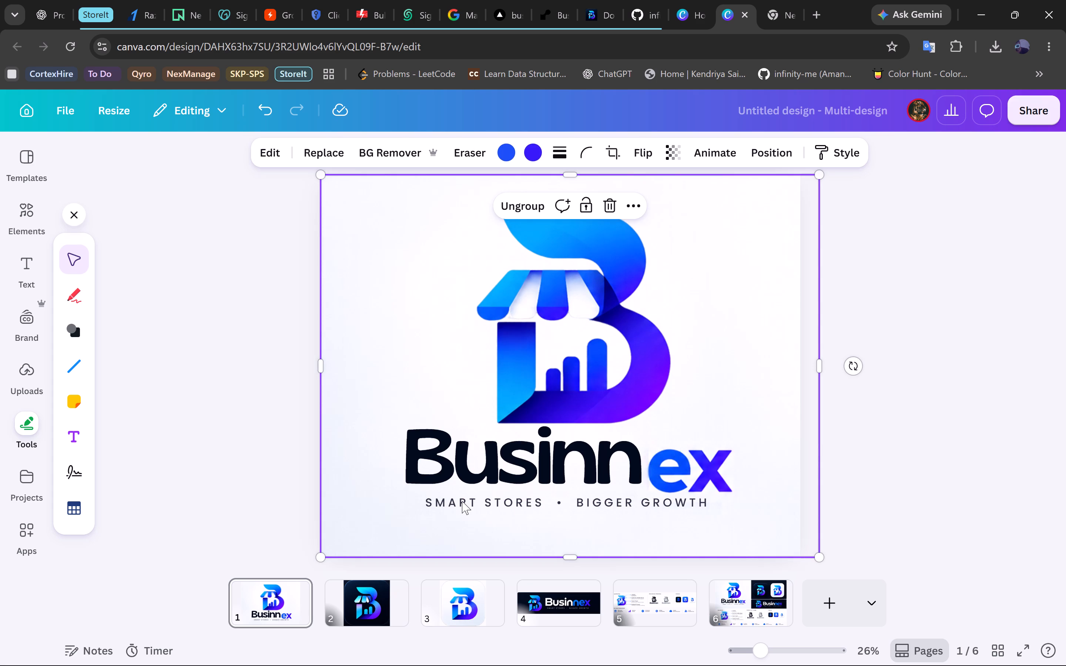
pyautogui.click(462, 501)
pyautogui.press('Down')
pyautogui.press('Down')
pyautogui.press('Down')
pyautogui.press('Down')
pyautogui.press('Down')
pyautogui.press('Down')
pyautogui.press('Down')
pyautogui.press('Down')
pyautogui.press('Down')
pyautogui.press('Down')
pyautogui.press('Down')
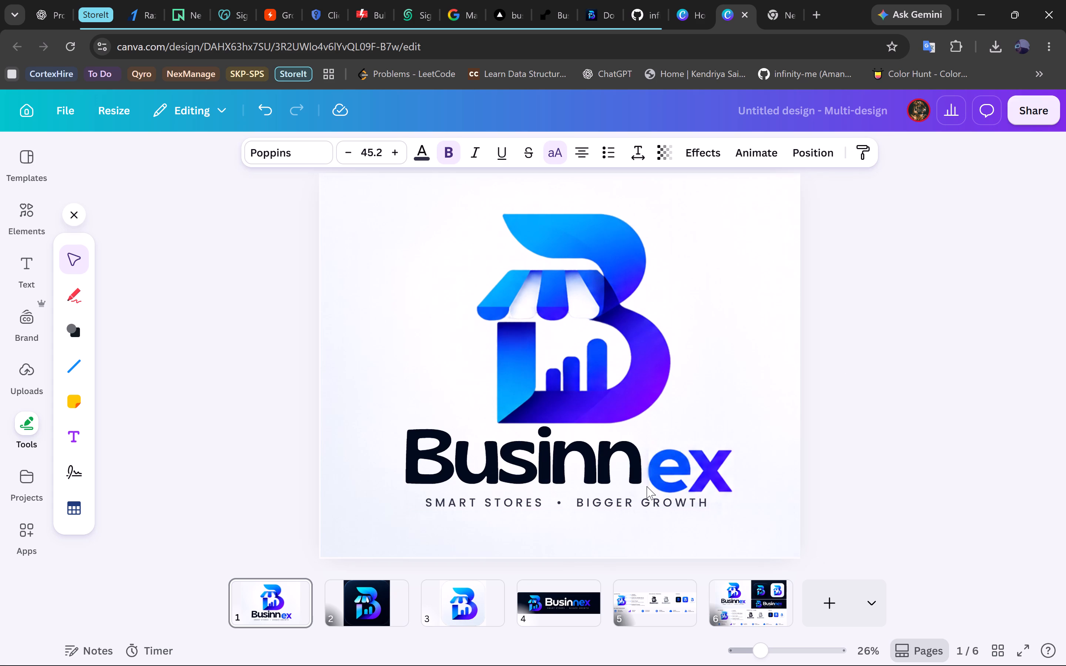
pyautogui.press('Down')
pyautogui.press('Down')
pyautogui.press('Down')
pyautogui.press('Down')
pyautogui.press('Down')
pyautogui.press('Down')
pyautogui.press('Down')
pyautogui.press('Down')
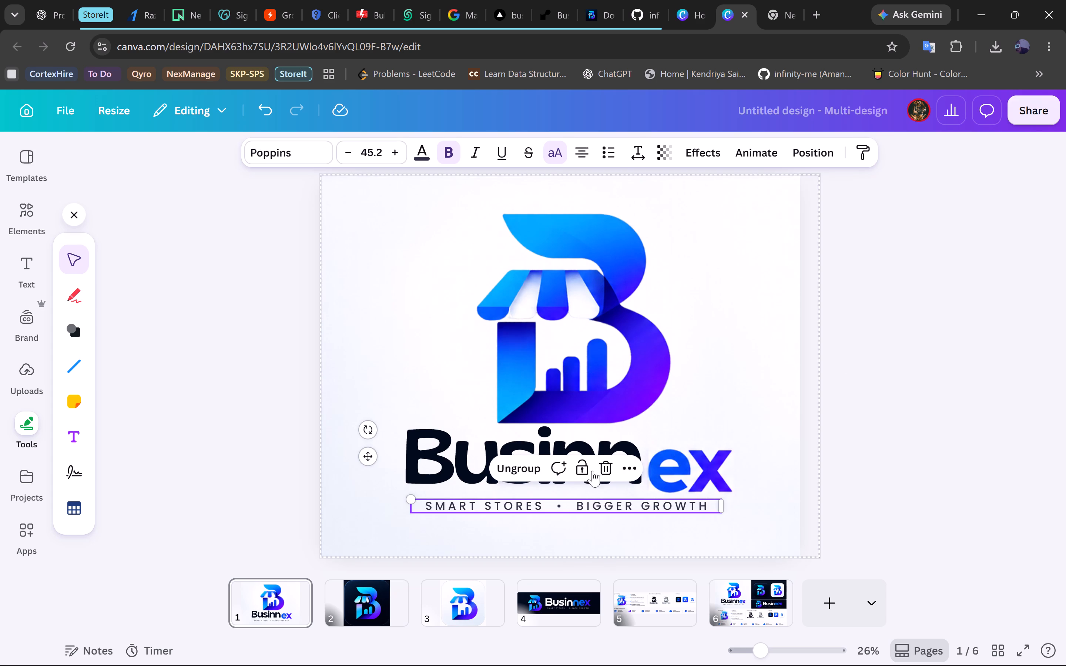
# Nudge the dark "Businn" text down to line up with the "ex" part of the wordmark, keeping the logo grouped.
pyautogui.click(501, 459)
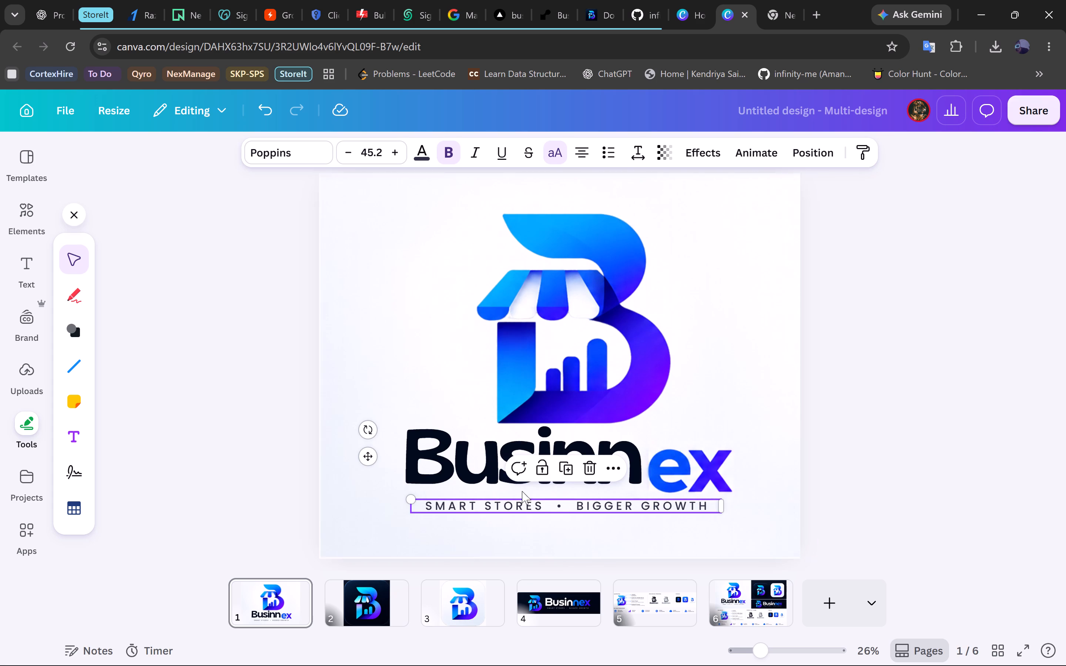
pyautogui.hotkey('ctrl', 'z')
pyautogui.click(528, 469)
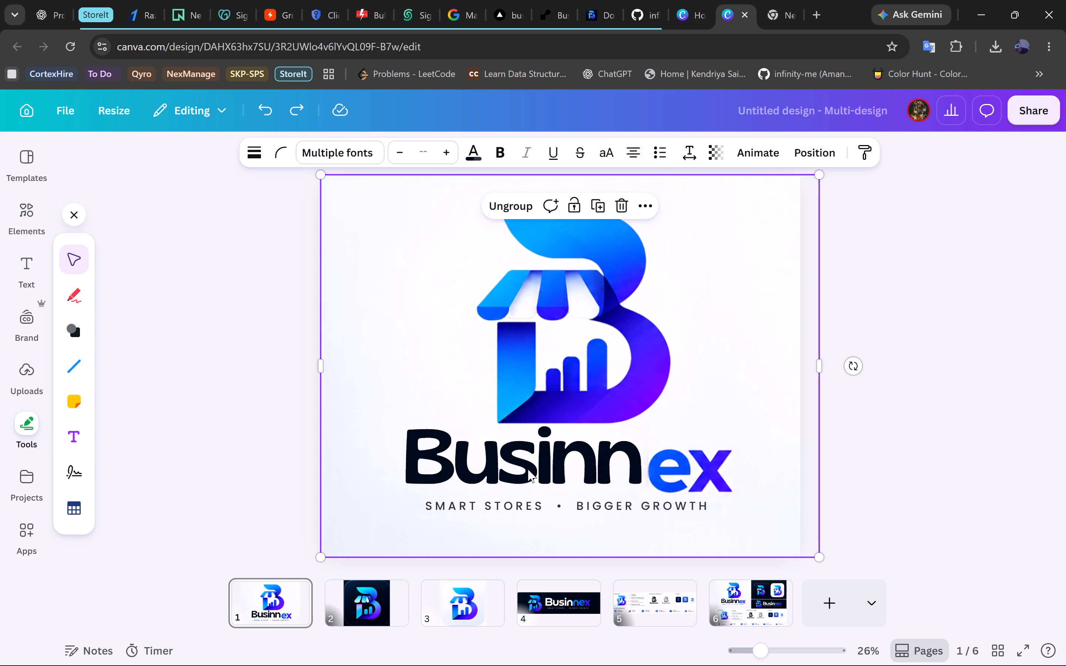
pyautogui.click(528, 469)
pyautogui.press('Down')
pyautogui.press('Down')
pyautogui.press('Down')
pyautogui.press('Down')
pyautogui.press('Down')
pyautogui.press('Down')
pyautogui.press('Down')
pyautogui.press('Down')
pyautogui.press('Down')
pyautogui.press('Down')
pyautogui.press('Down')
pyautogui.press('Down')
pyautogui.press('Down')
pyautogui.press('Down')
pyautogui.press('Down')
pyautogui.press('Down')
pyautogui.press('Down')
pyautogui.press('Down')
pyautogui.press('Down')
pyautogui.press('Down')
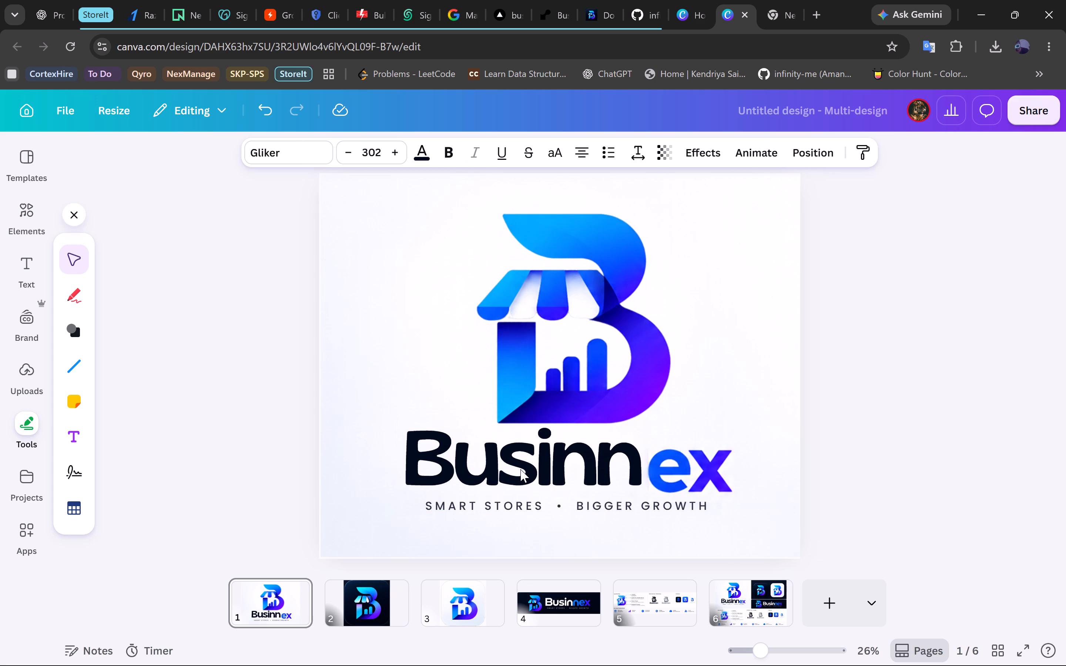
pyautogui.press('Down')
pyautogui.press('Down')
pyautogui.press('Down')
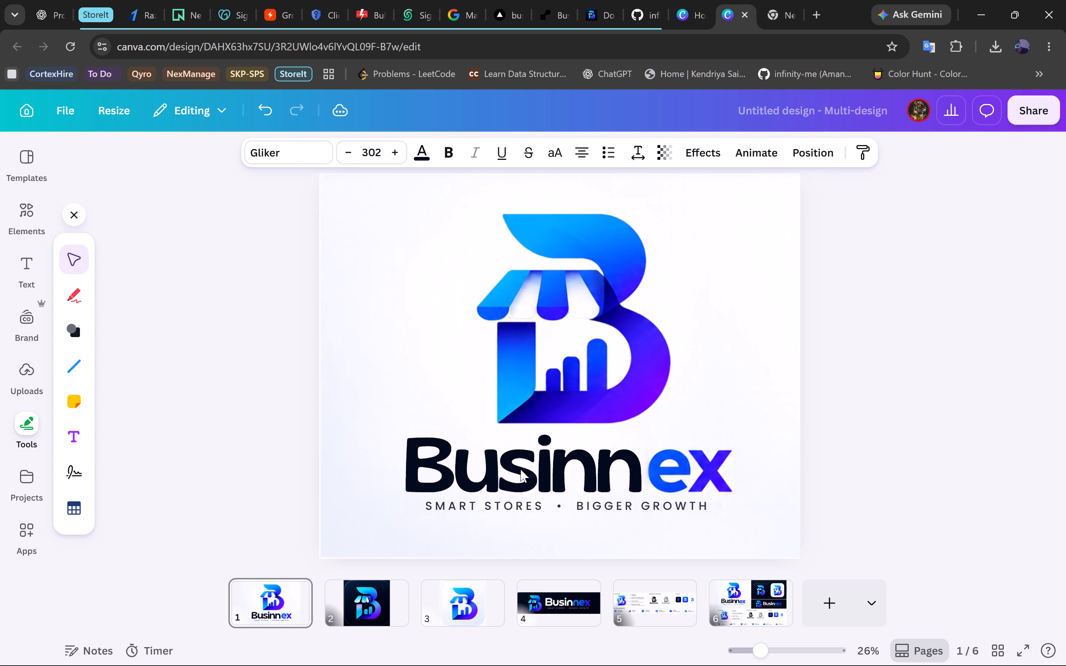
pyautogui.press('Down')
pyautogui.click(952, 397)
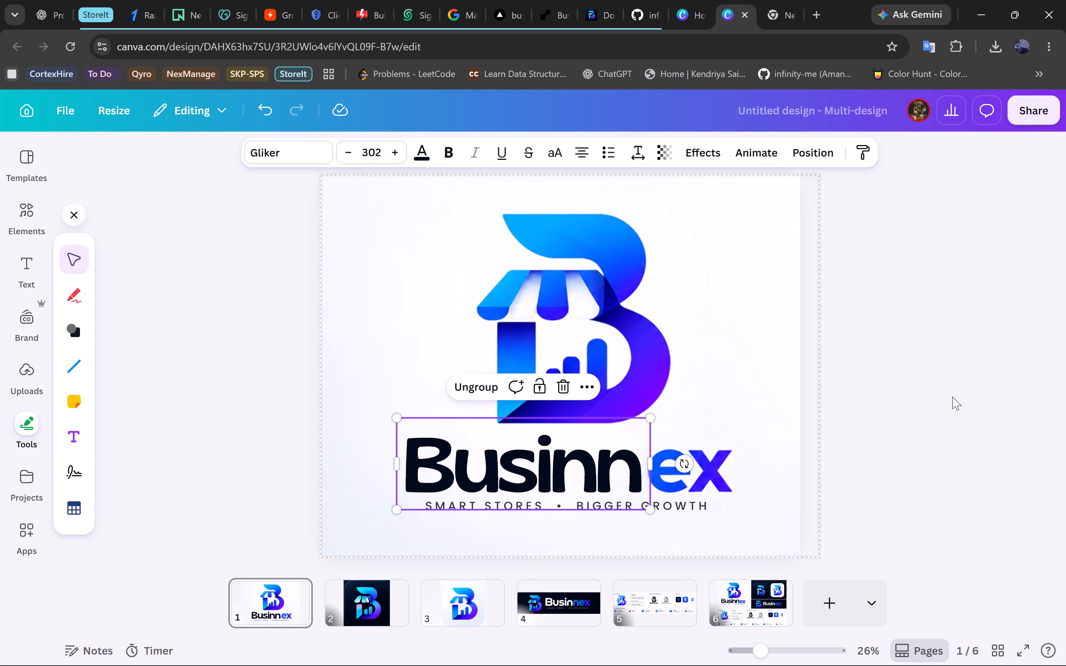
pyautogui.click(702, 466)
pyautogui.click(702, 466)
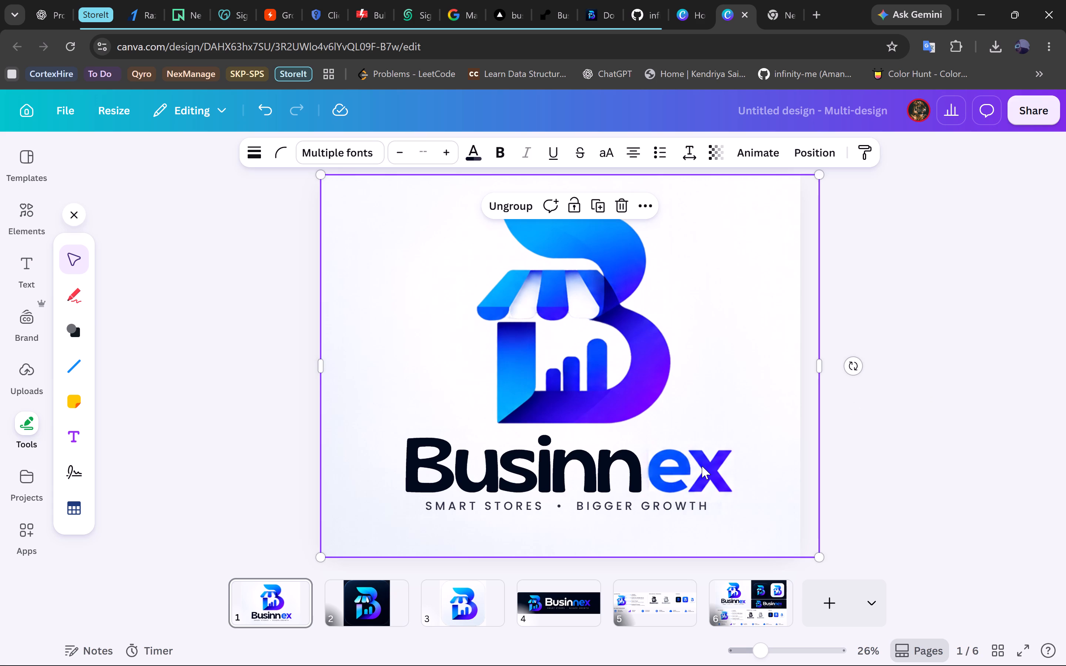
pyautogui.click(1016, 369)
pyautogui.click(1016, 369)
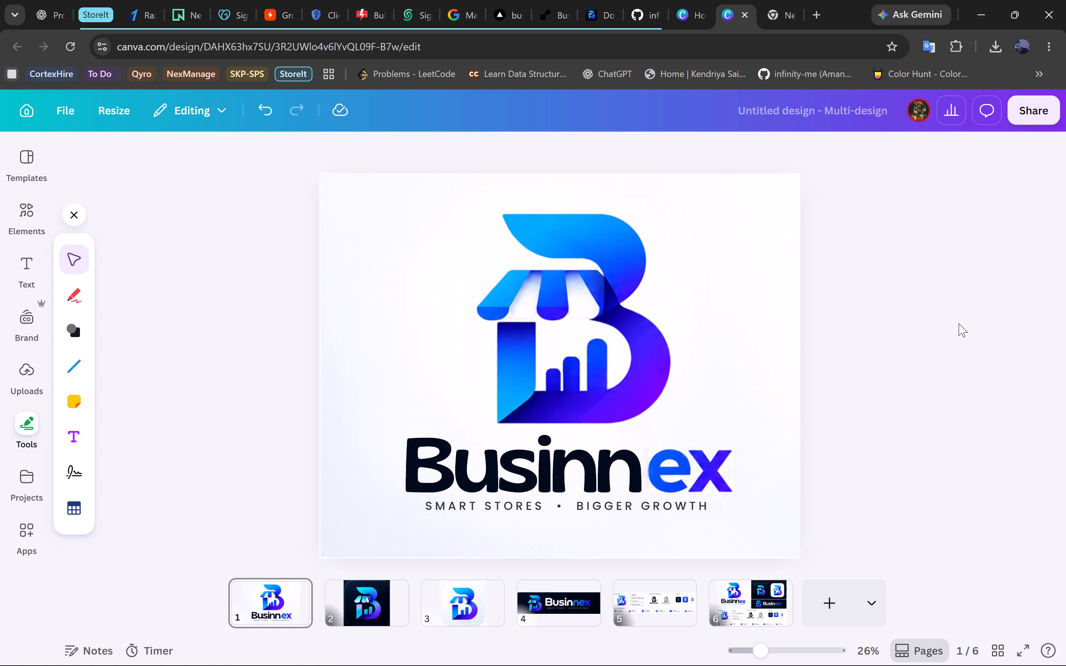
# Download only page 1 as a PNG and save it as Untitled design (2).png in the Downloads folder.
pyautogui.click(1037, 116)
pyautogui.click(793, 443)
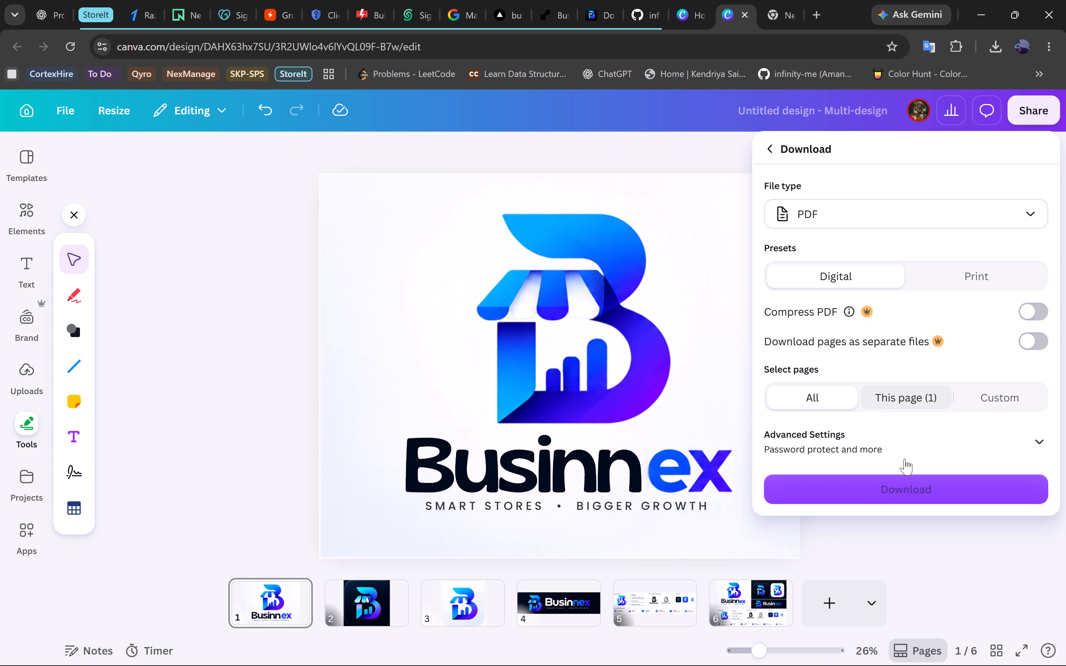
pyautogui.click(914, 398)
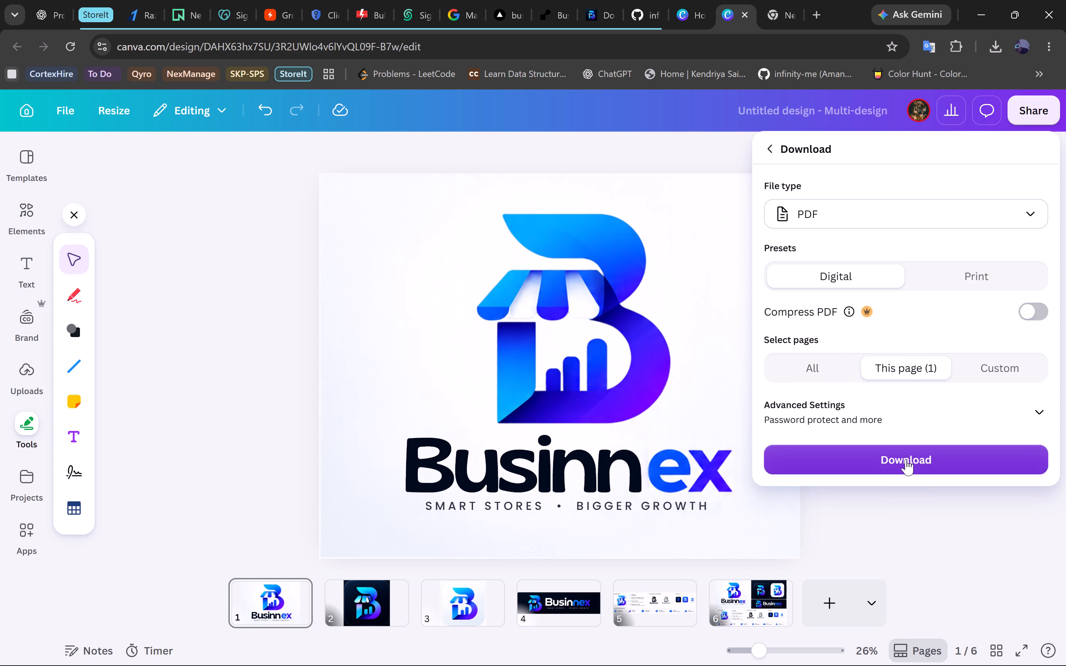
pyautogui.click(938, 204)
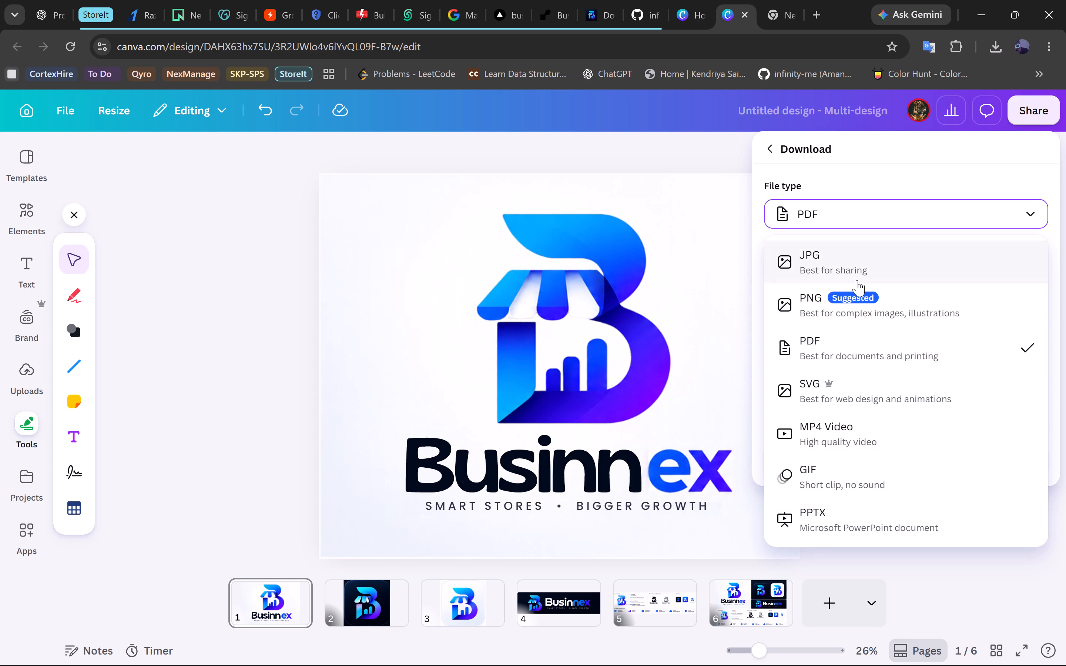
pyautogui.click(874, 311)
pyautogui.click(906, 492)
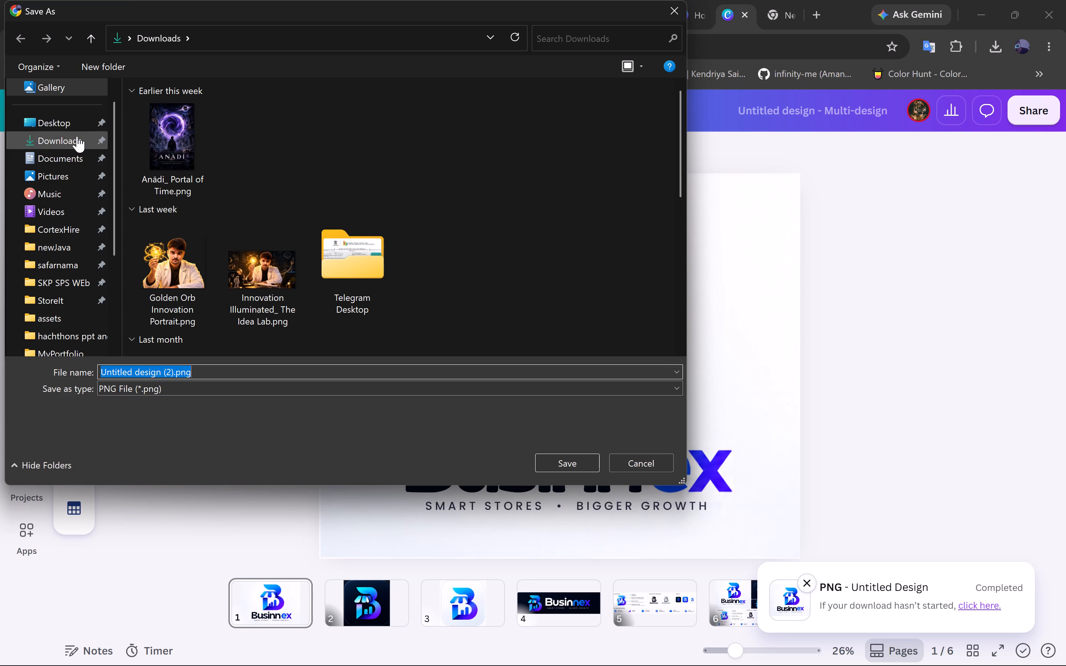
pyautogui.click(77, 136)
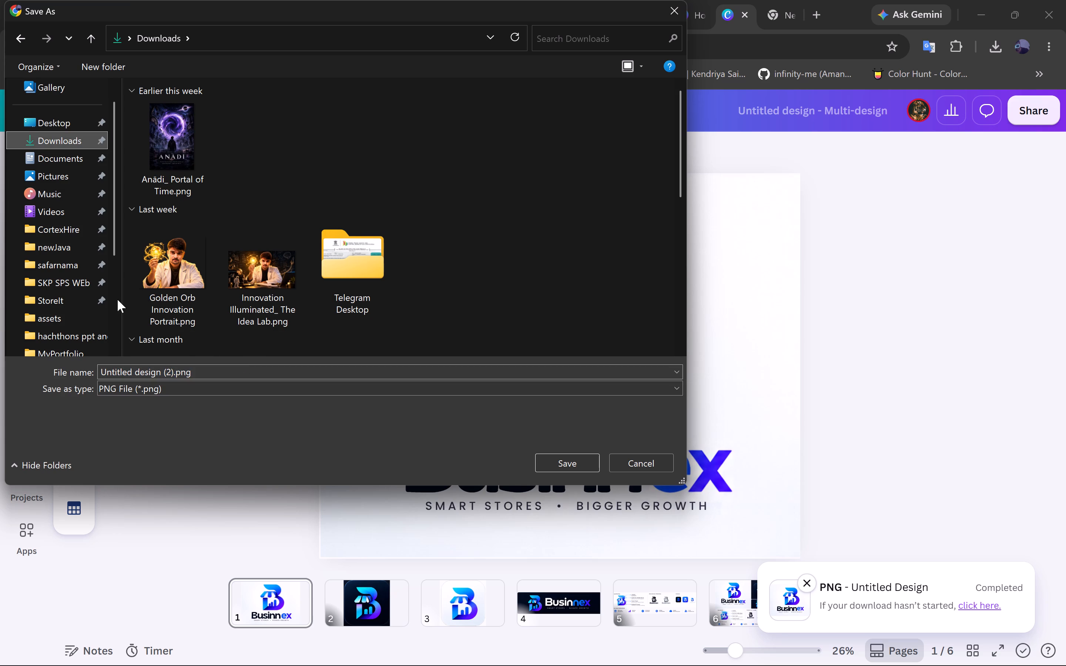
pyautogui.click(50, 96)
pyautogui.click(67, 125)
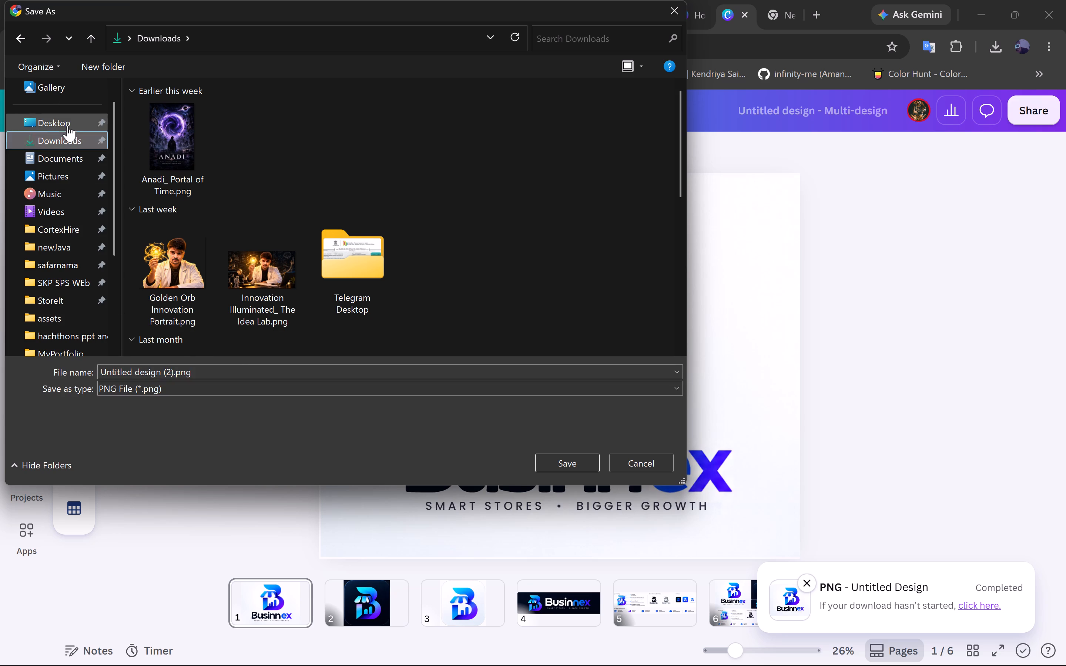
pyautogui.click(68, 133)
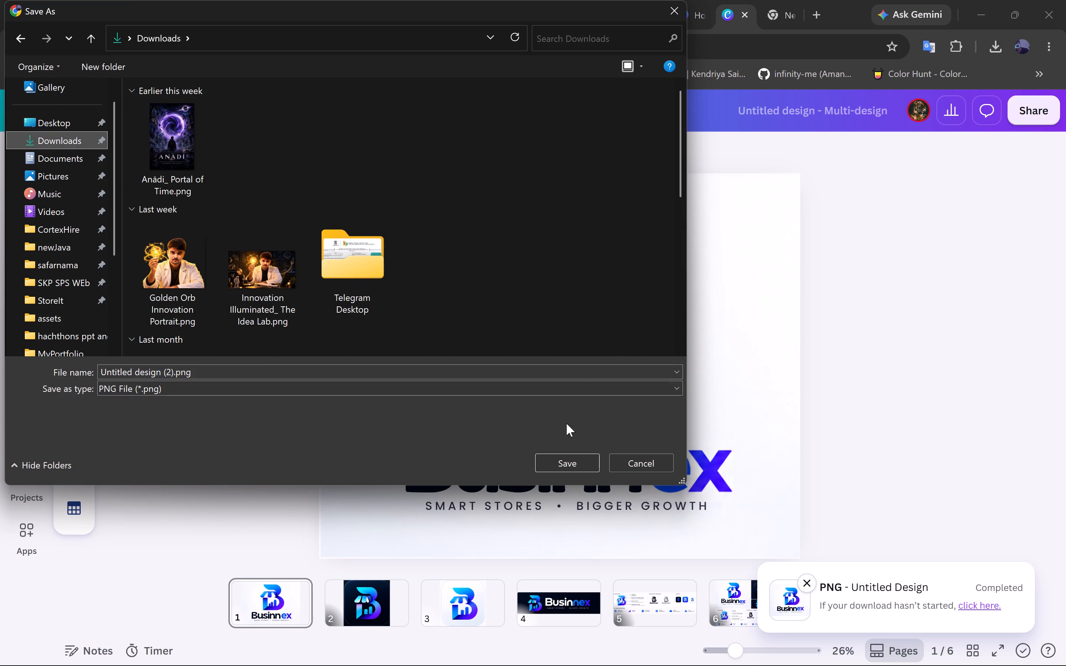
pyautogui.click(561, 460)
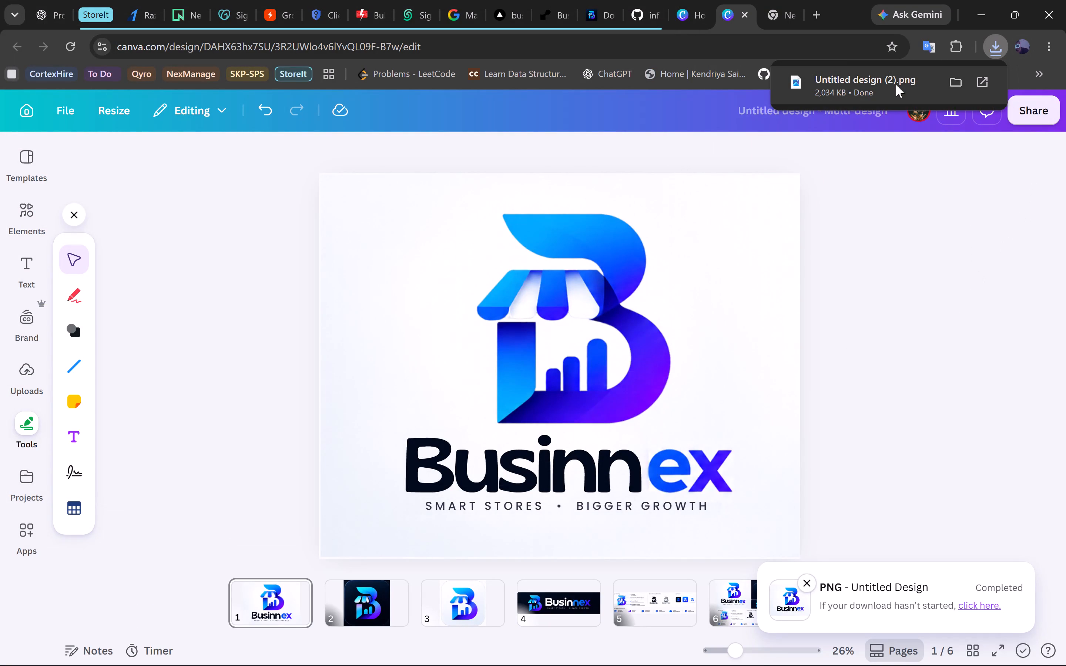
# Open remove.bg in the spare browser tab and upload Untitled design (2).png from Downloads for background removal.
pyautogui.click(780, 7)
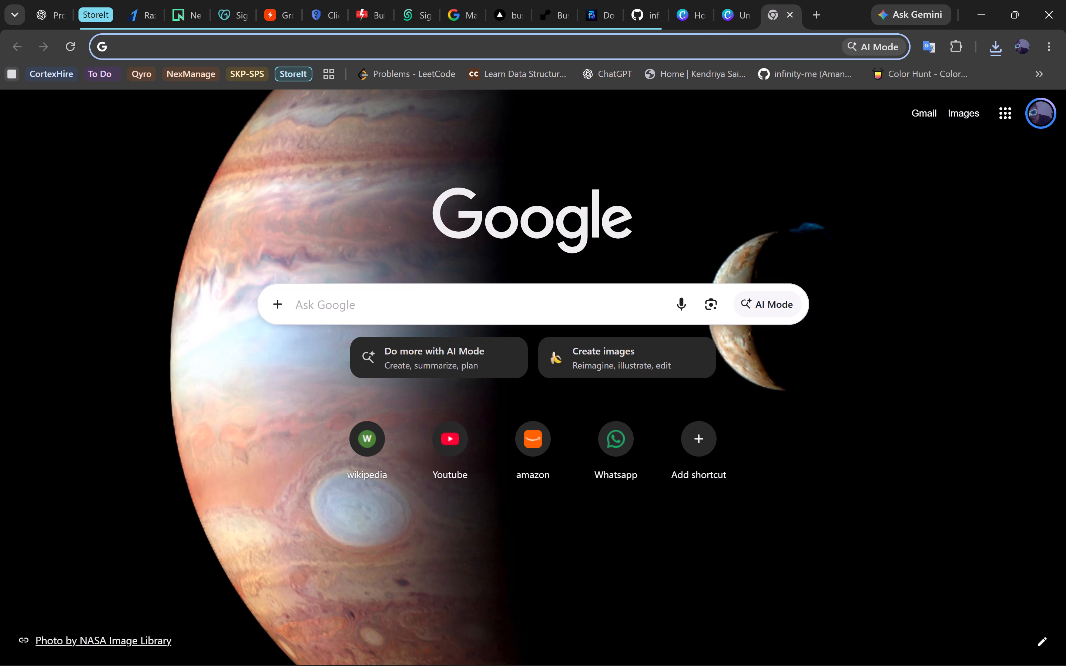
pyautogui.write('rem')
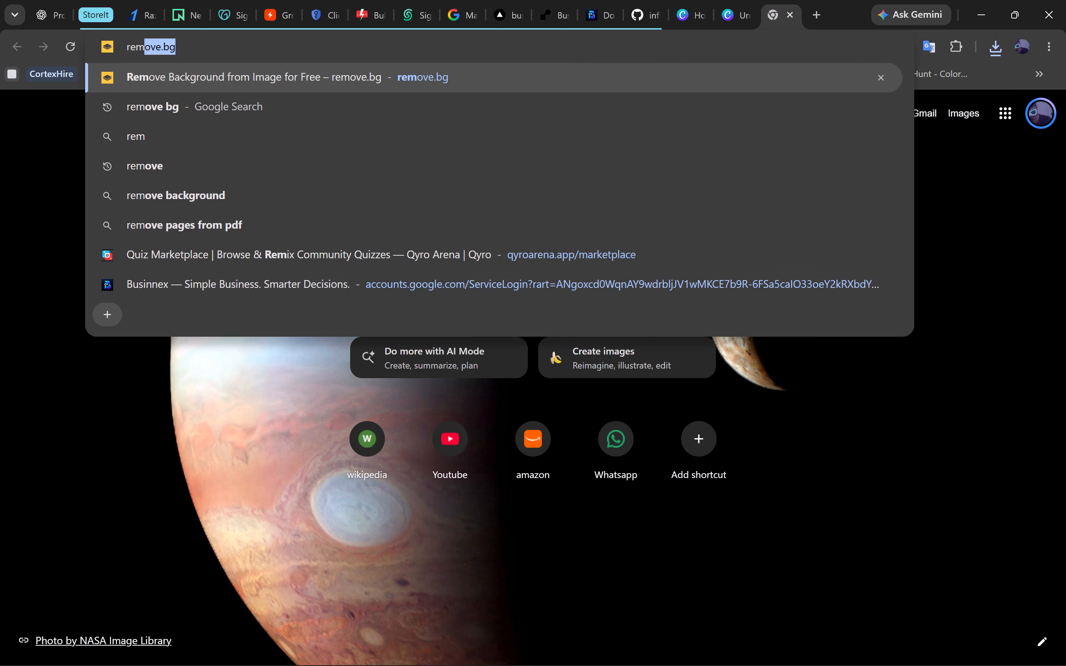
pyautogui.press('Return')
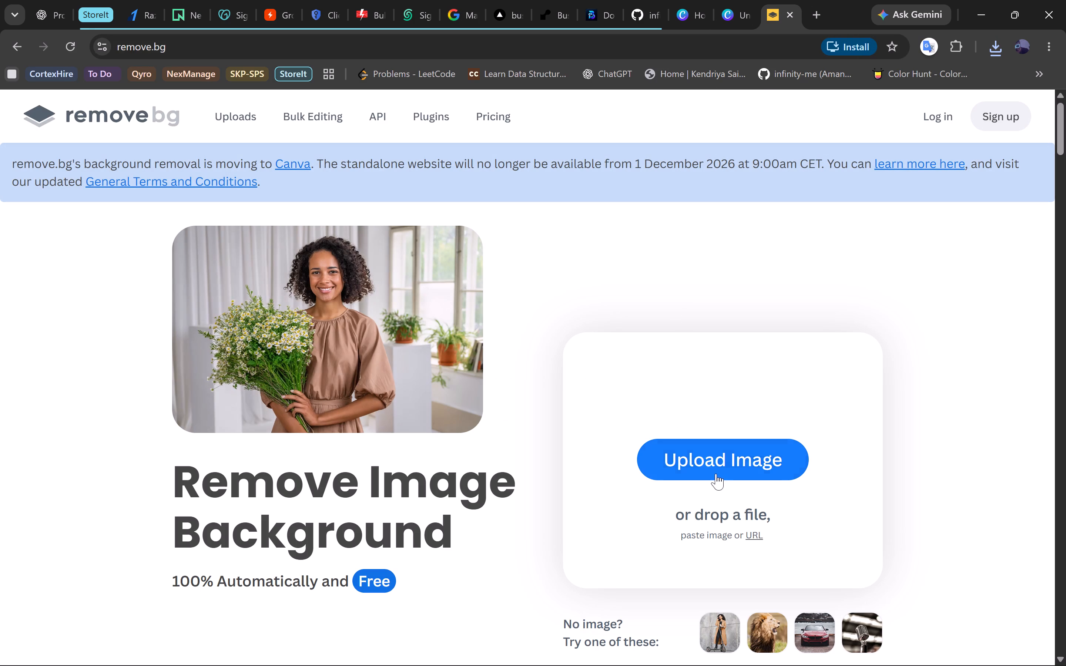
pyautogui.click(716, 474)
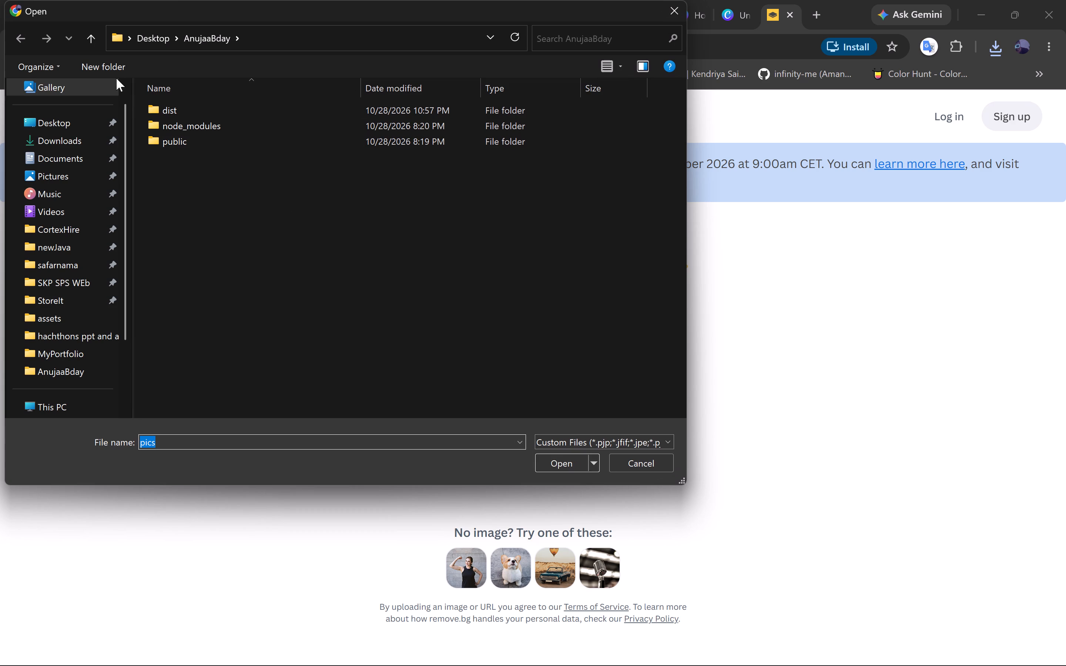
pyautogui.click(80, 147)
pyautogui.doubleClick(175, 164)
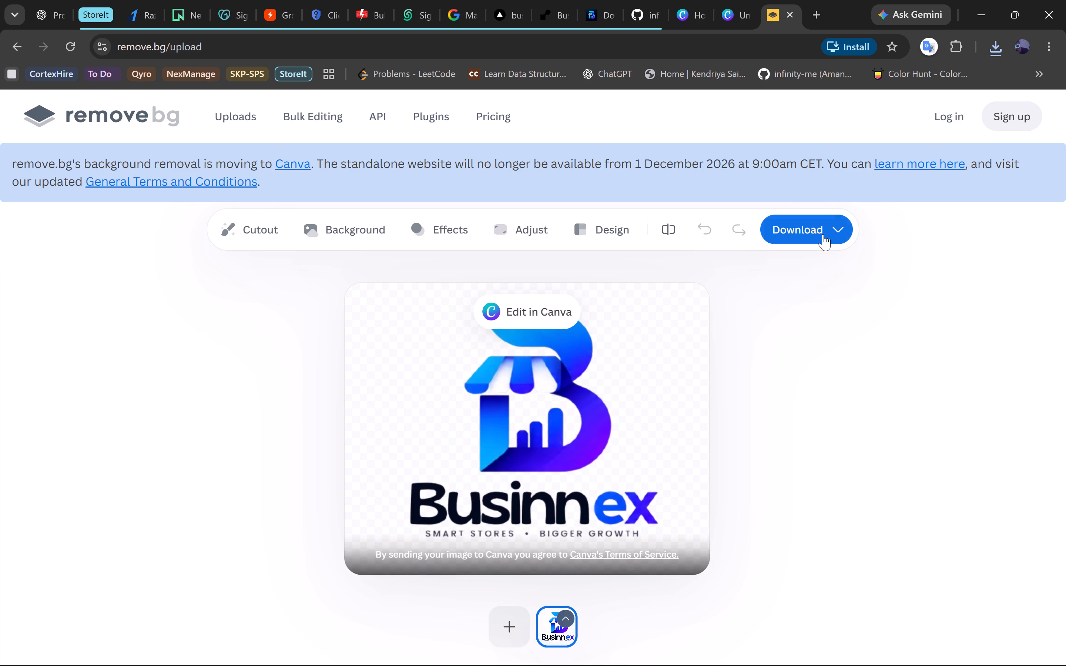
# Download the free 558 x 447 preview of the cutout logo as a PNG into the Downloads folder.
pyautogui.click(804, 228)
pyautogui.click(788, 281)
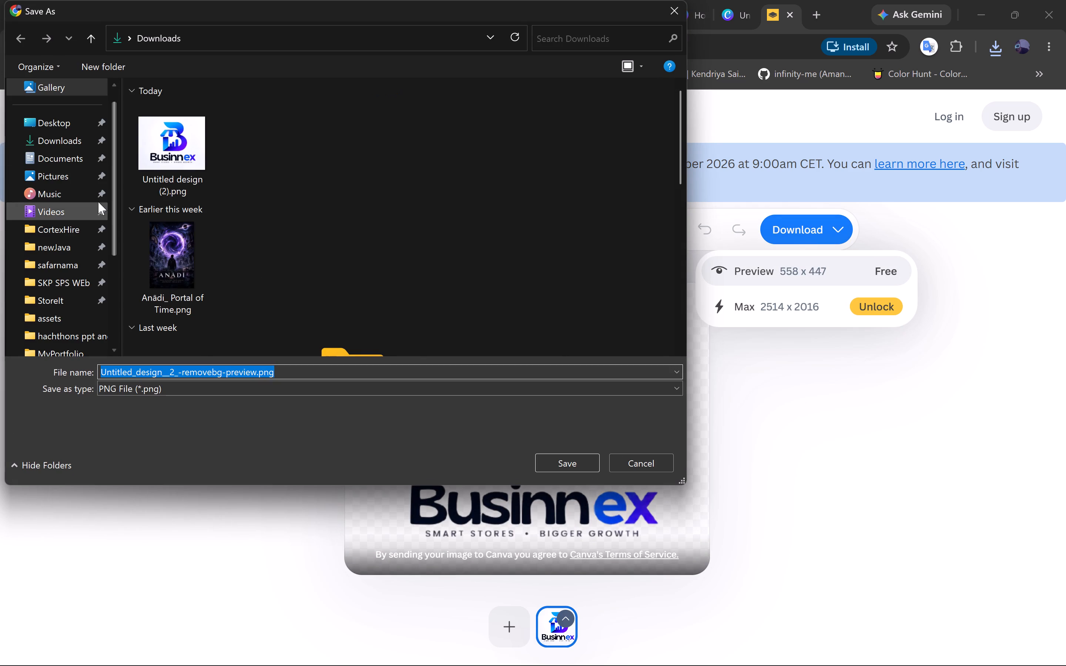
pyautogui.click(58, 142)
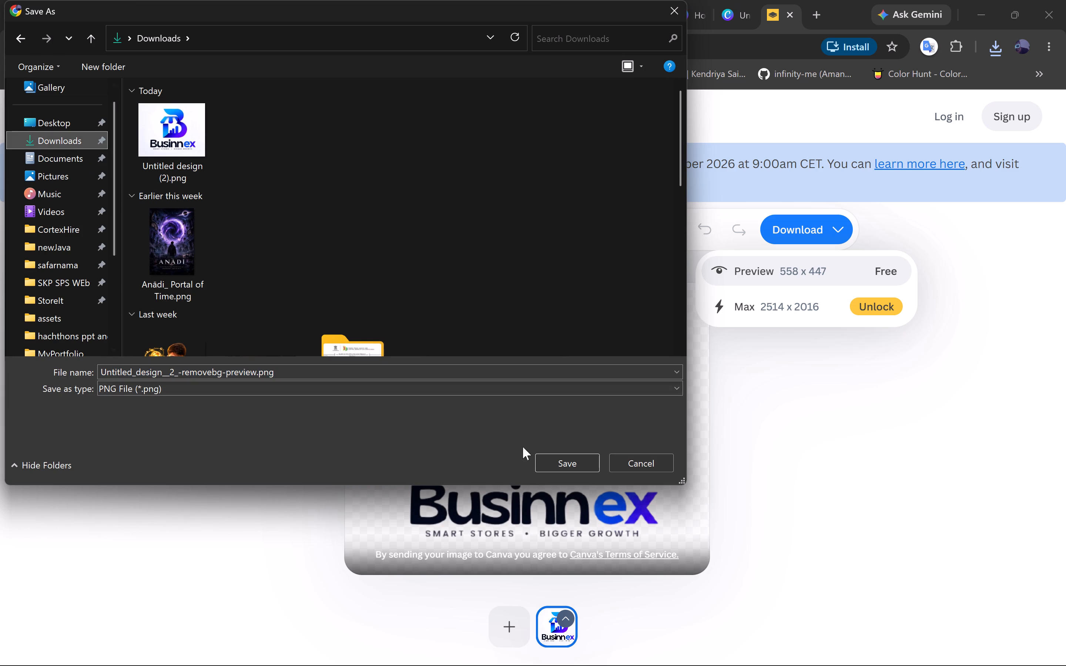
pyautogui.click(568, 465)
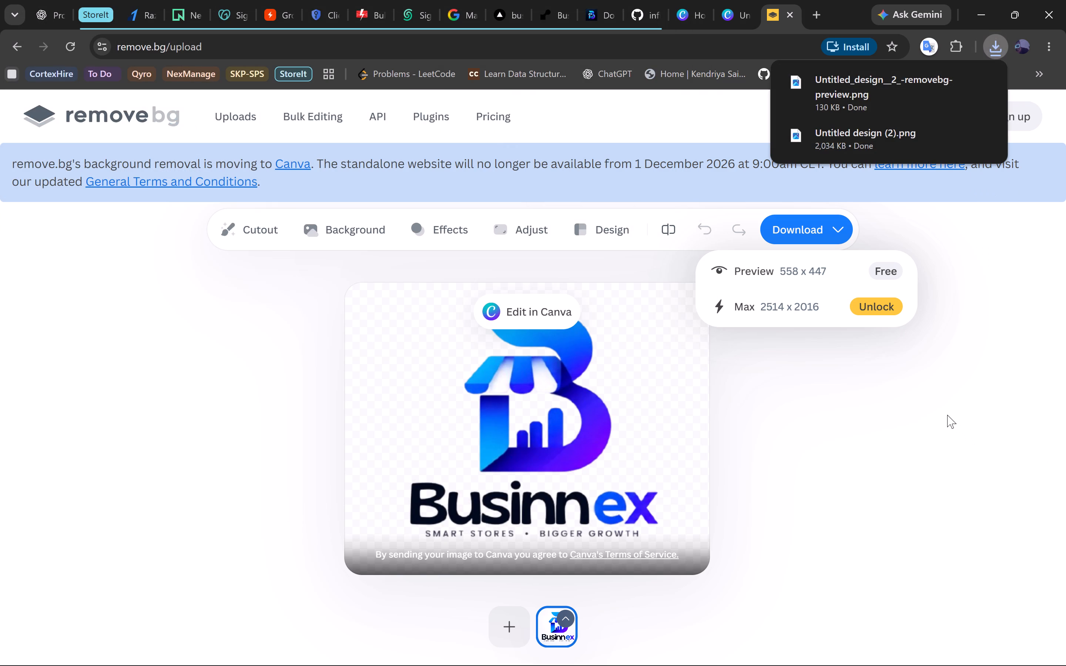
pyautogui.click(947, 415)
# Inspect the background-free logo up close, checking the edges around the awning and the bar chart.
pyautogui.click(610, 487)
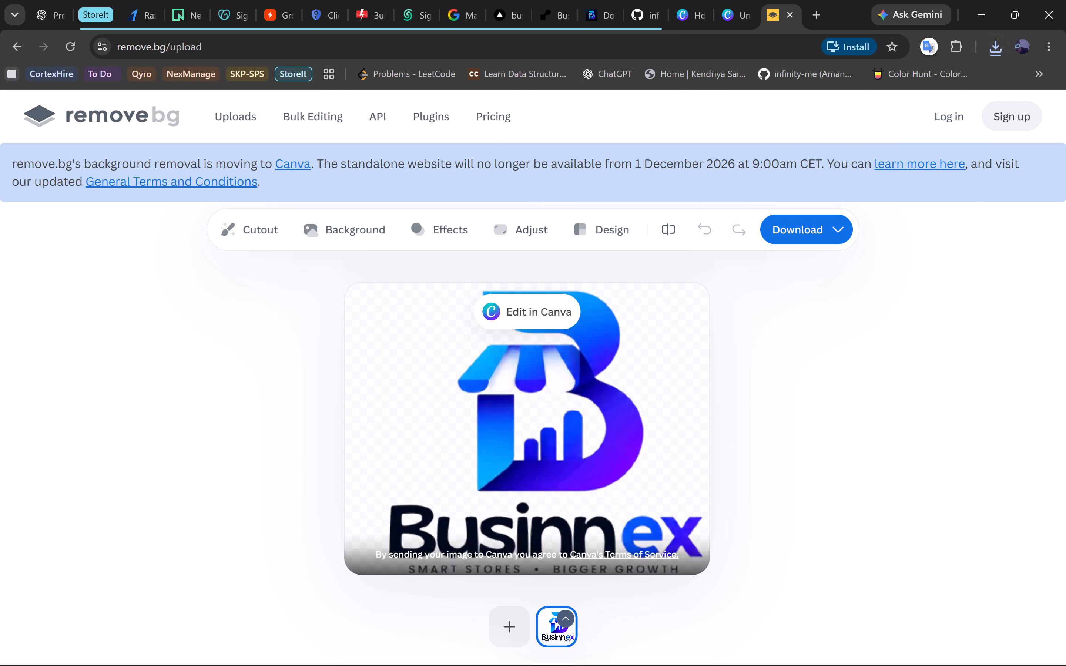
pyautogui.click(593, 488)
pyautogui.scroll(-6, 593, 485)
pyautogui.doubleClick(581, 470)
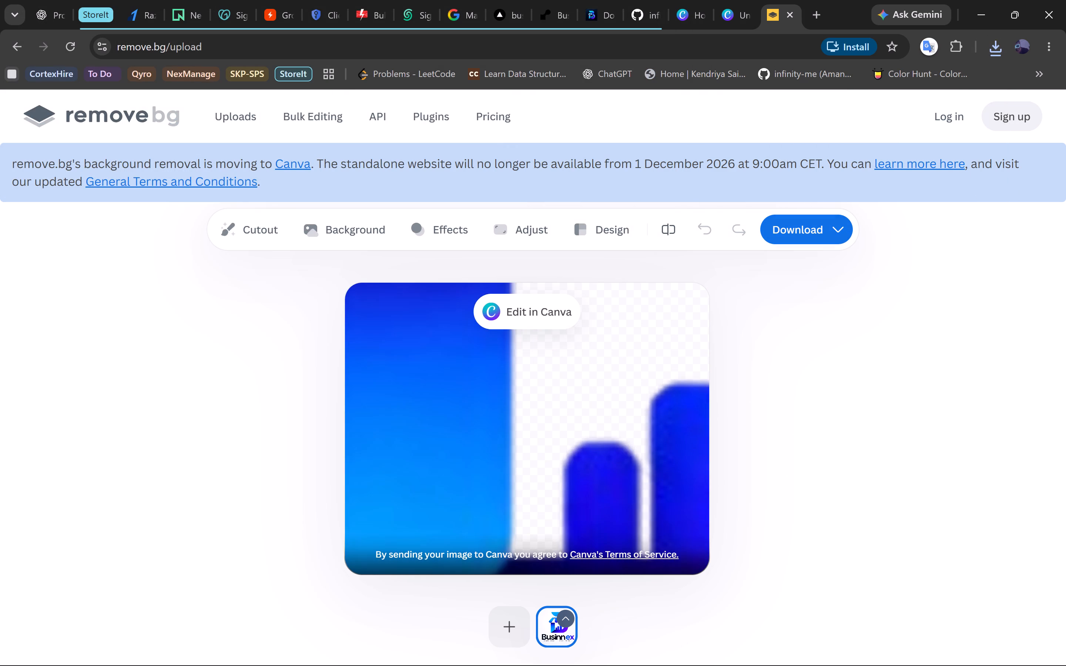
pyautogui.doubleClick(580, 470)
pyautogui.click(580, 470)
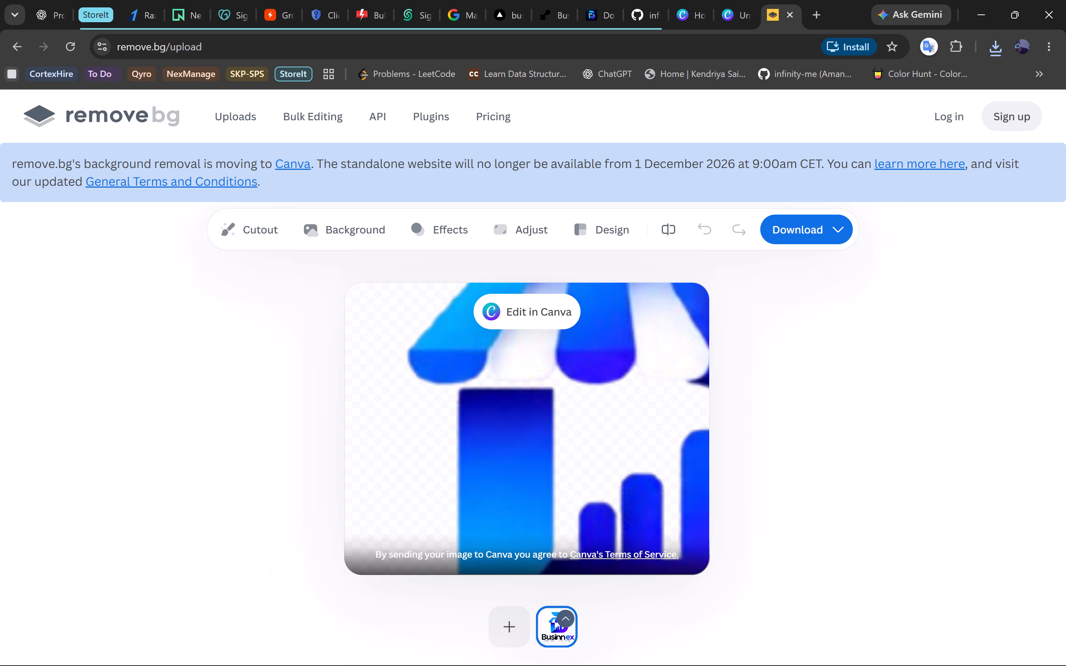
pyautogui.click(580, 469)
pyautogui.click(580, 469)
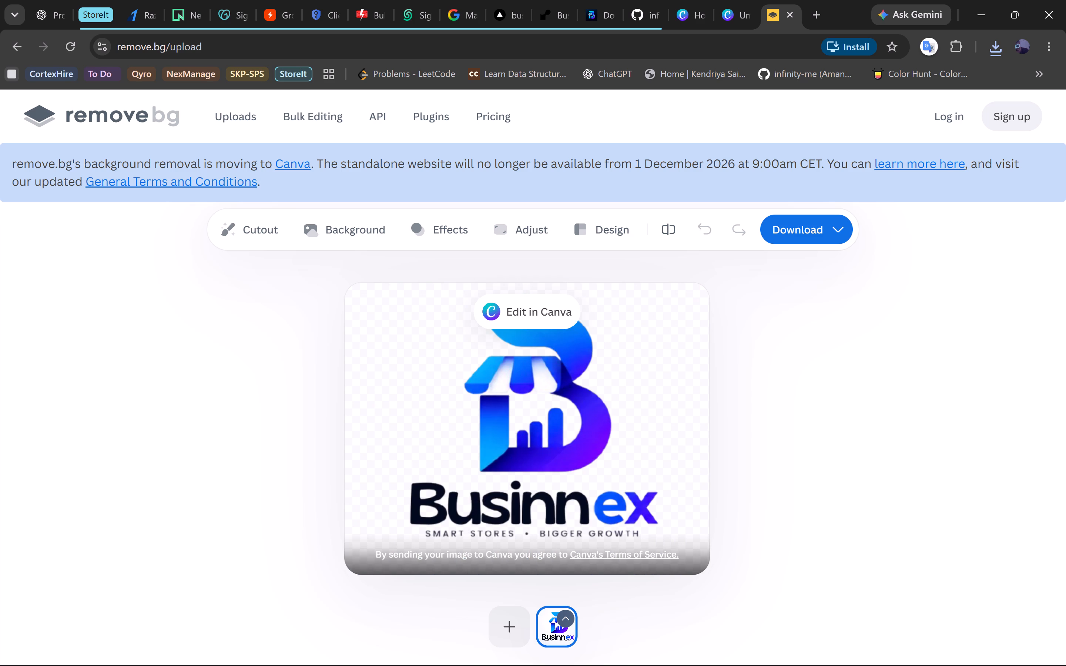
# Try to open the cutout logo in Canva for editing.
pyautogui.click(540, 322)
# Erase the Businnex wordmark and the tagline beneath the B icon from the cutout with the Magic Brush.
pyautogui.click(273, 233)
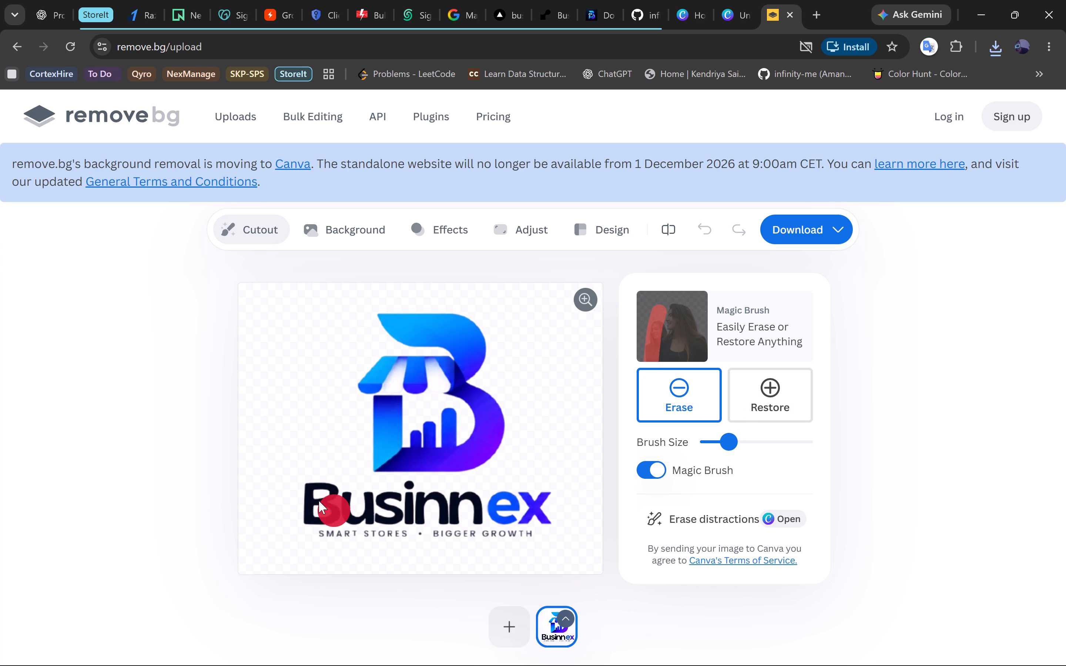
pyautogui.moveTo(309, 491); pyautogui.dragTo(335, 516)
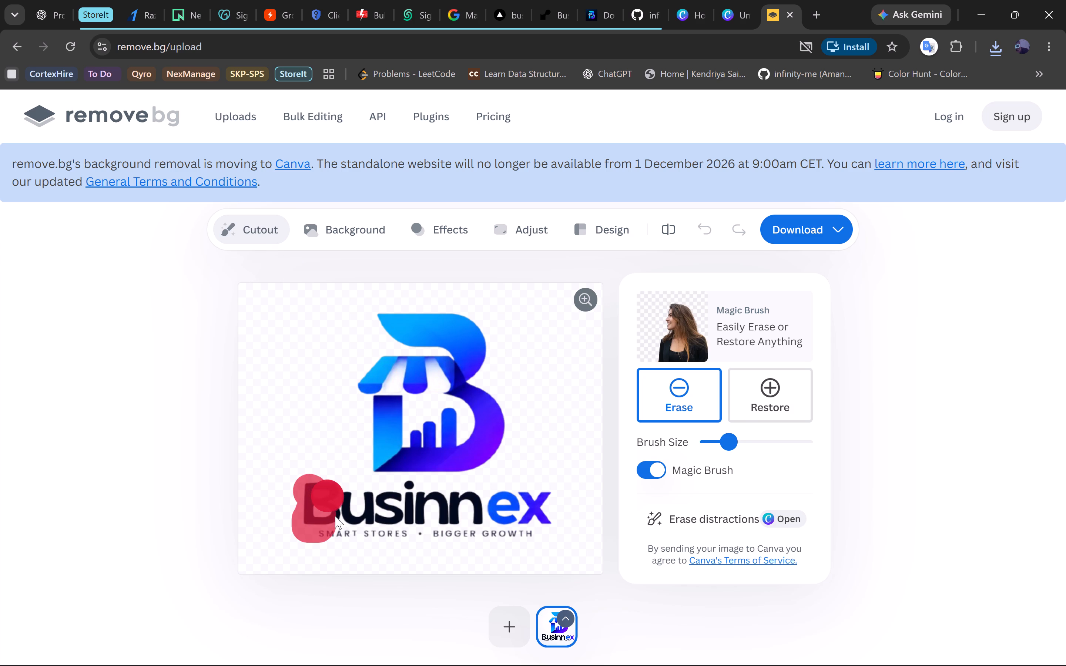
pyautogui.moveTo(335, 516); pyautogui.dragTo(424, 495)
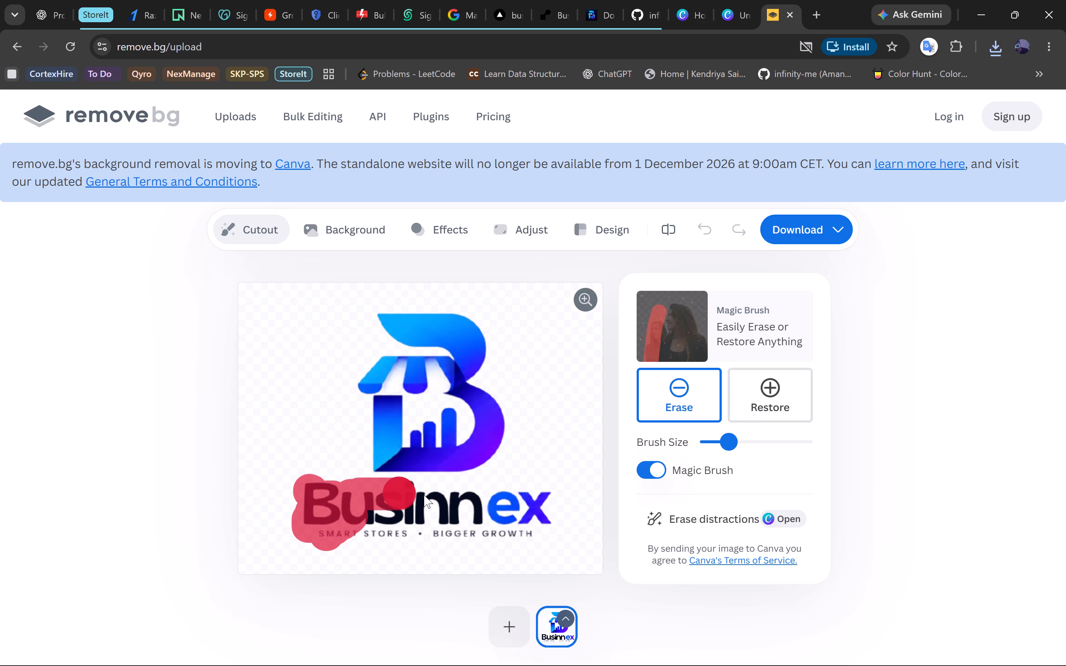
pyautogui.moveTo(424, 495); pyautogui.dragTo(374, 525)
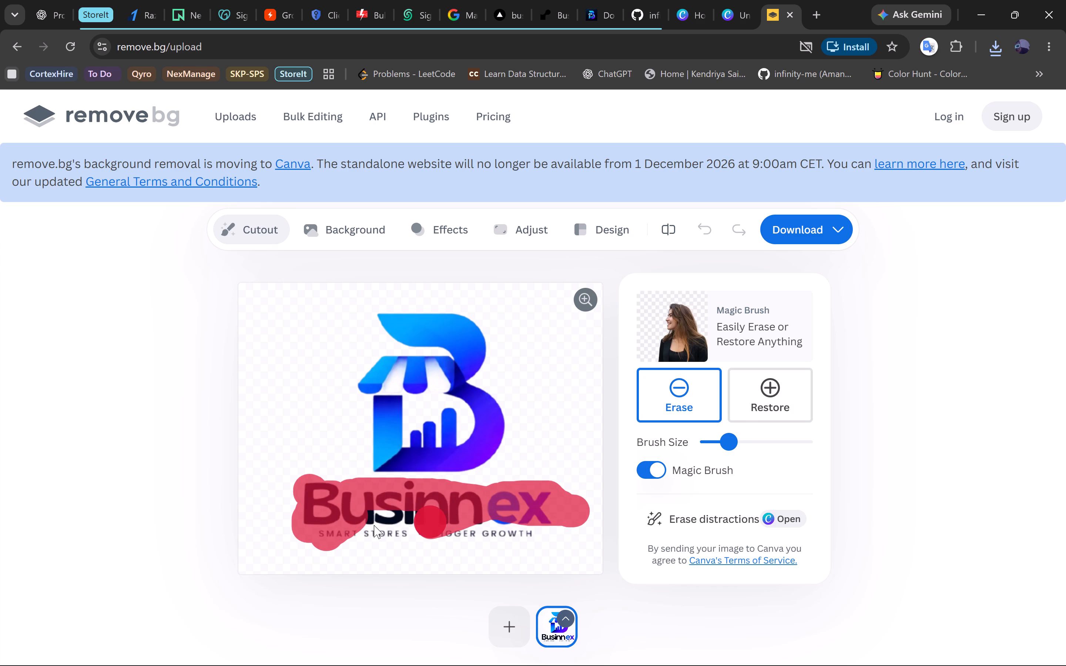
pyautogui.moveTo(374, 525); pyautogui.dragTo(519, 534)
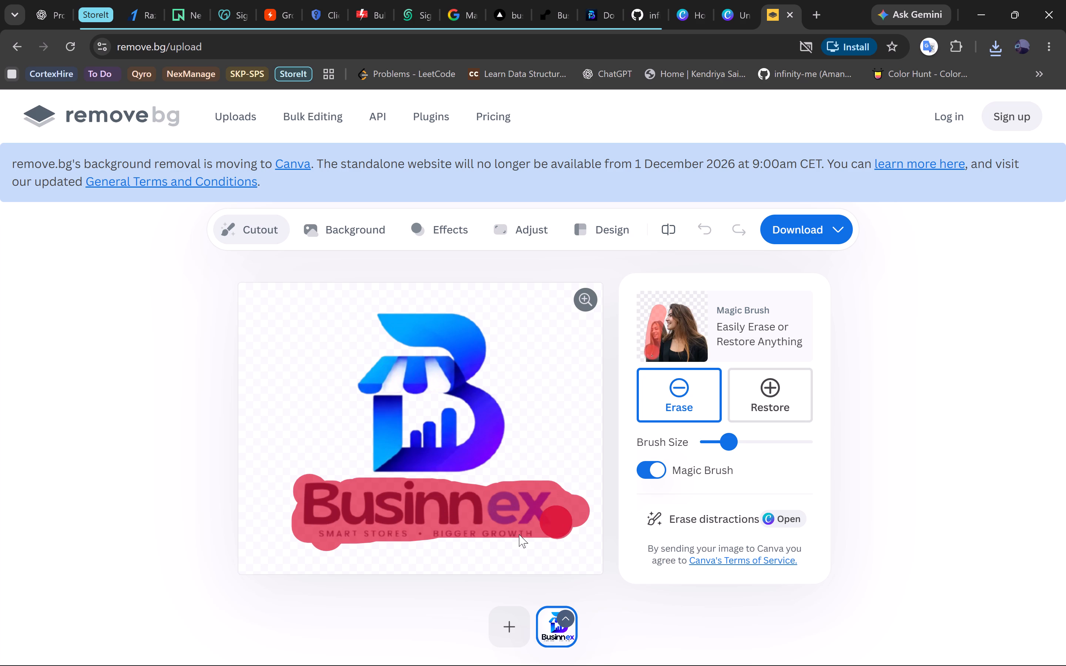
pyautogui.moveTo(519, 534); pyautogui.dragTo(373, 537)
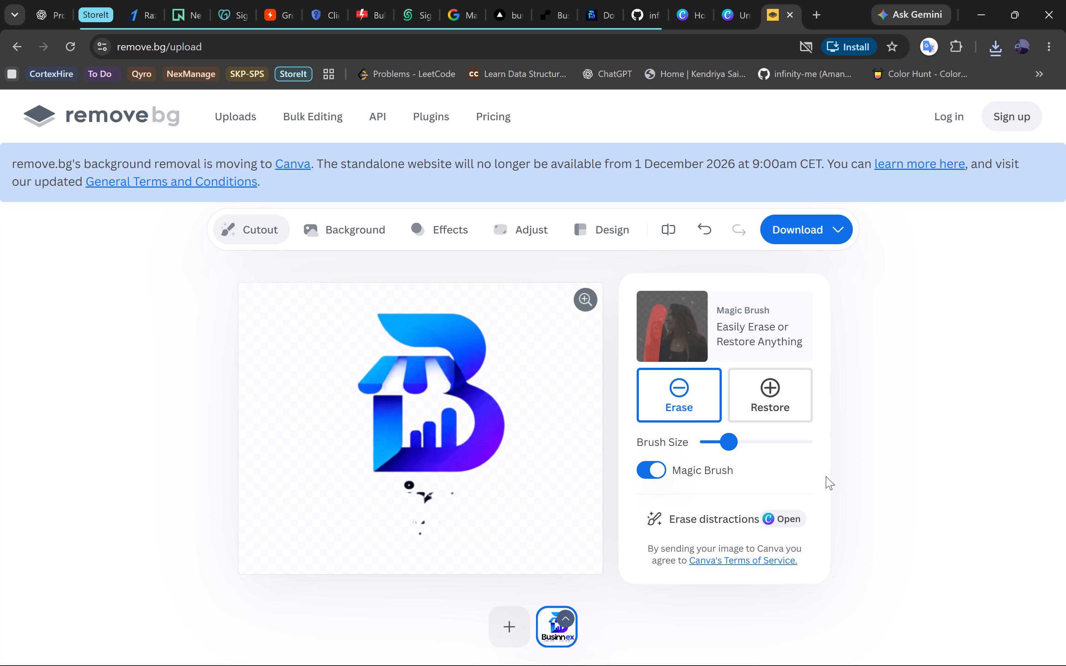
# Erase the leftover wordmark and tagline fragments beneath the B icon with the Magic Brush.
pyautogui.moveTo(412, 494); pyautogui.dragTo(417, 518)
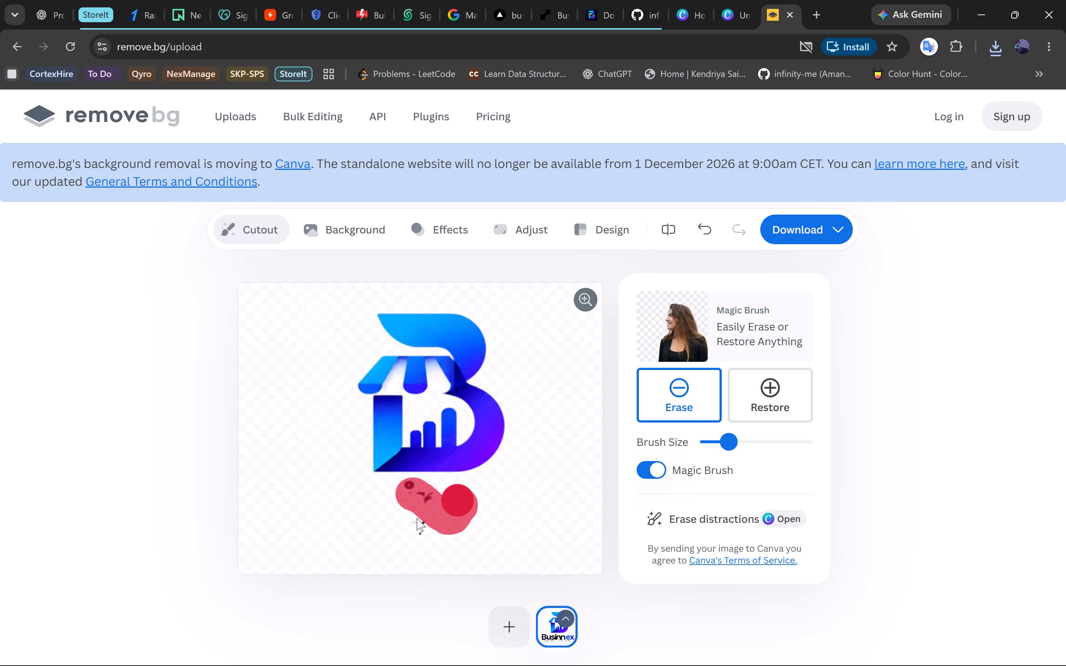
pyautogui.moveTo(417, 518); pyautogui.dragTo(425, 532)
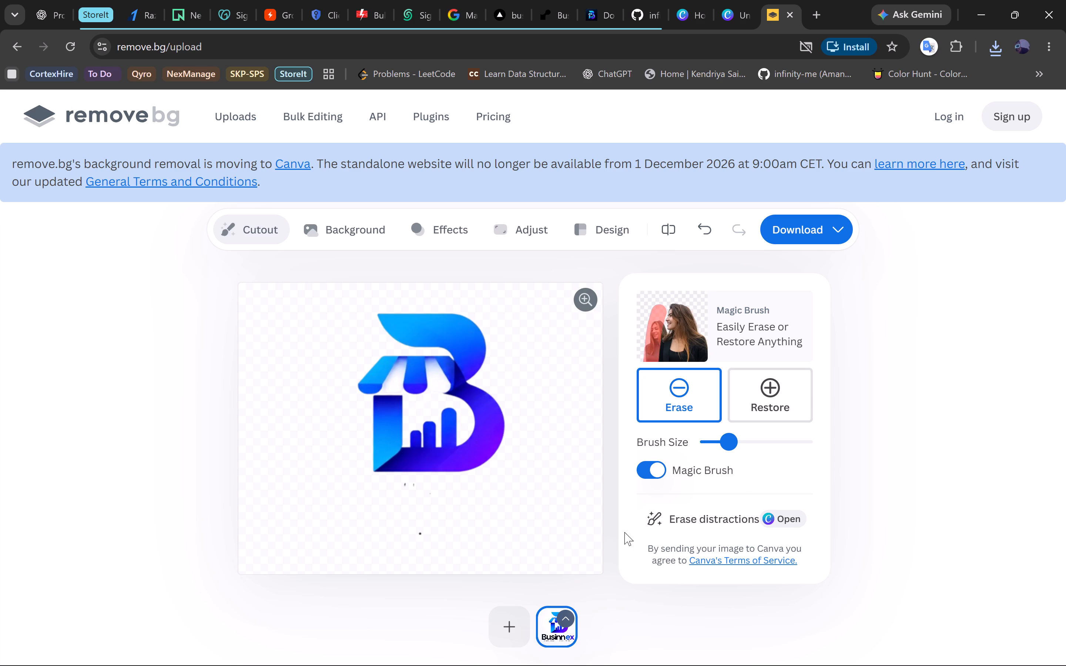
pyautogui.moveTo(406, 495); pyautogui.dragTo(422, 531)
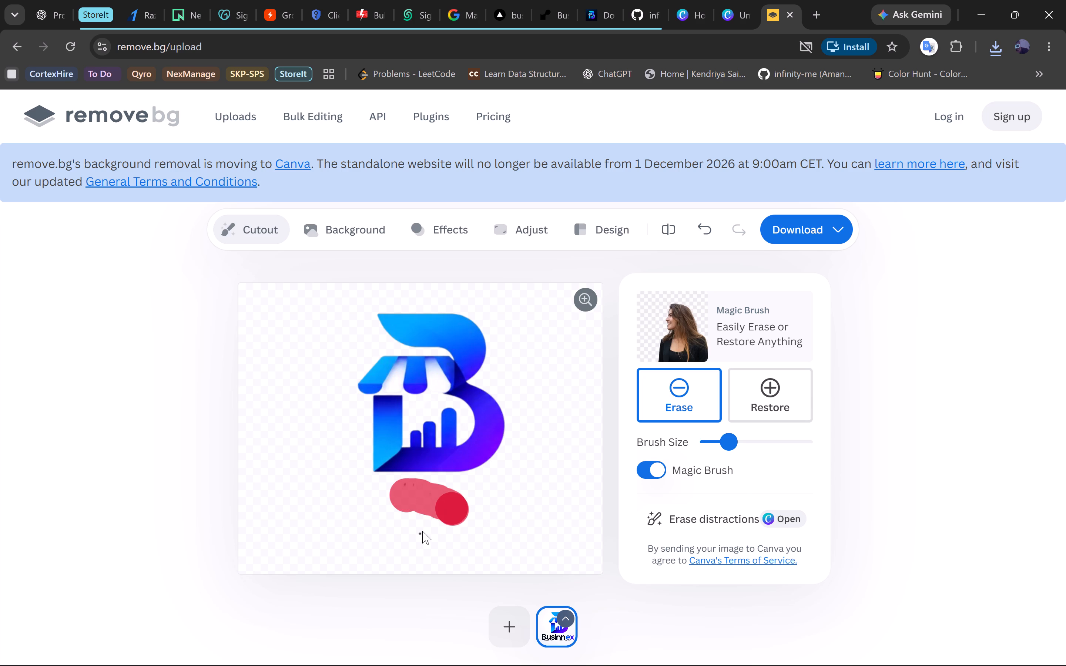
pyautogui.moveTo(422, 531); pyautogui.dragTo(410, 531)
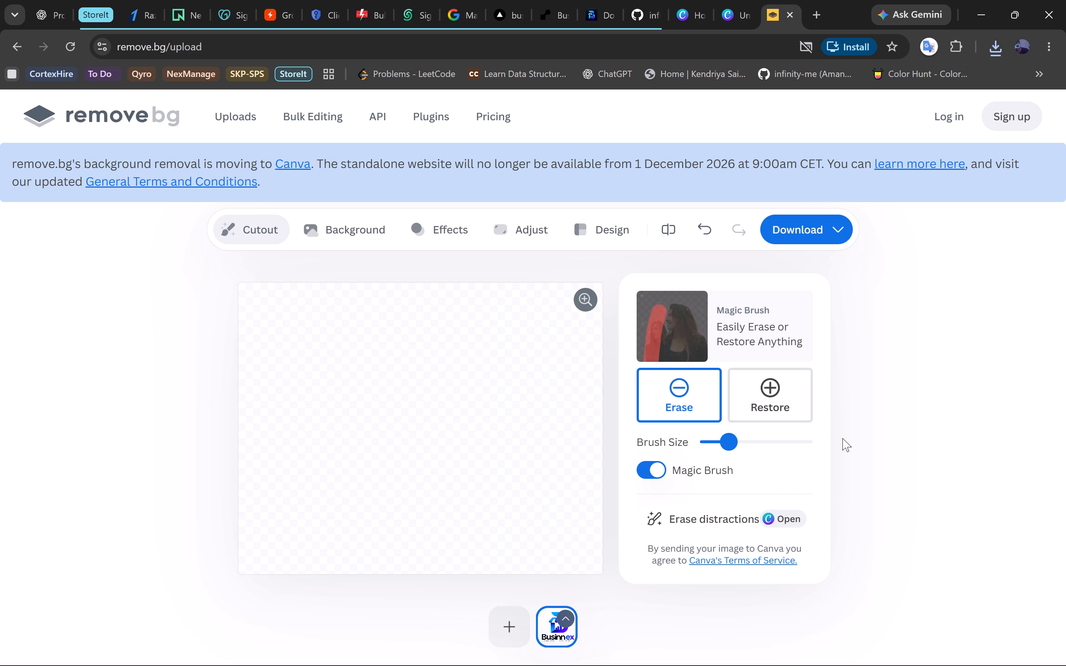
pyautogui.click(892, 420)
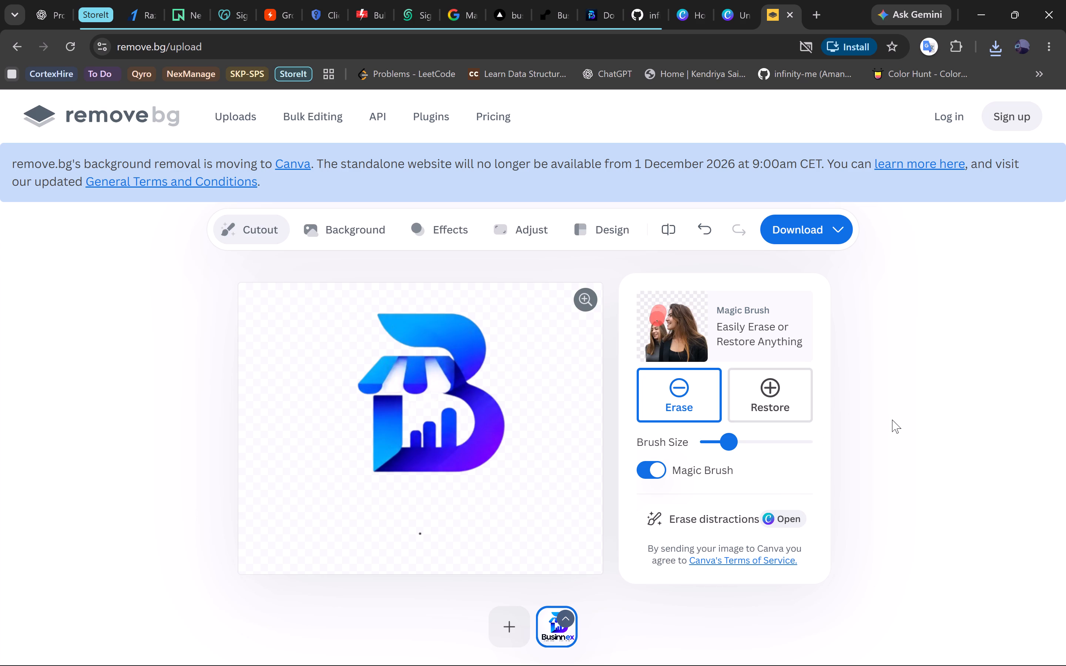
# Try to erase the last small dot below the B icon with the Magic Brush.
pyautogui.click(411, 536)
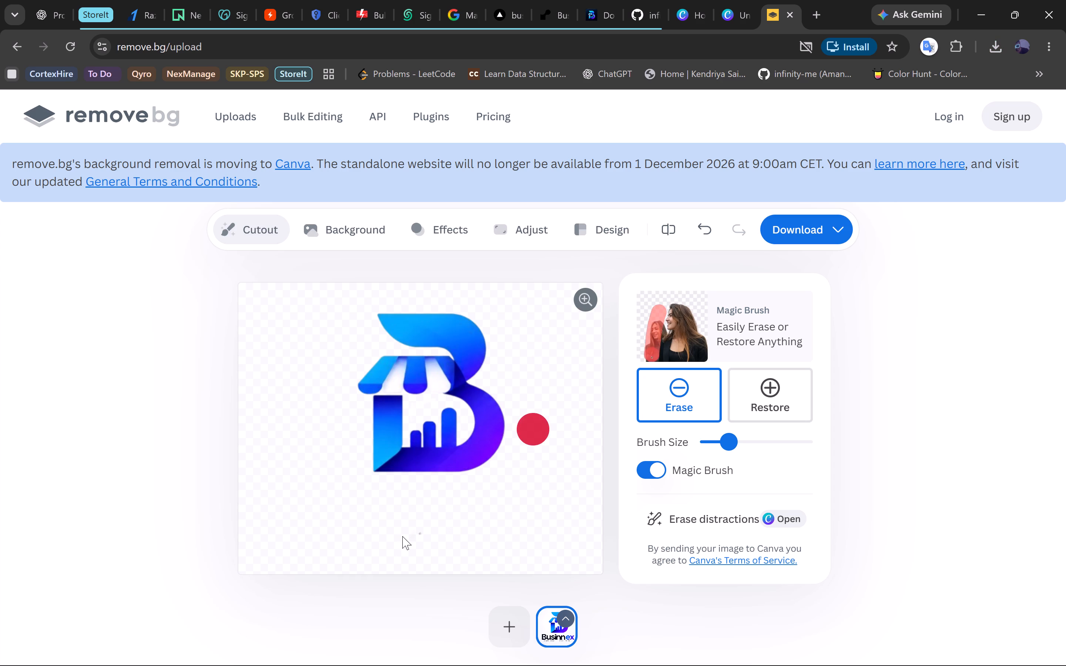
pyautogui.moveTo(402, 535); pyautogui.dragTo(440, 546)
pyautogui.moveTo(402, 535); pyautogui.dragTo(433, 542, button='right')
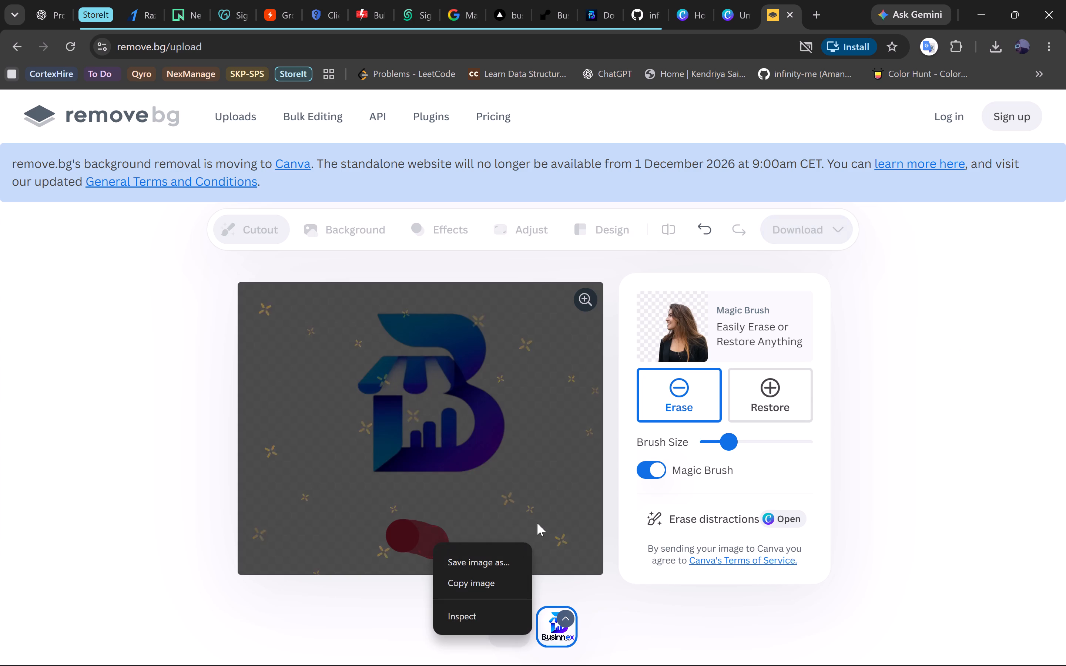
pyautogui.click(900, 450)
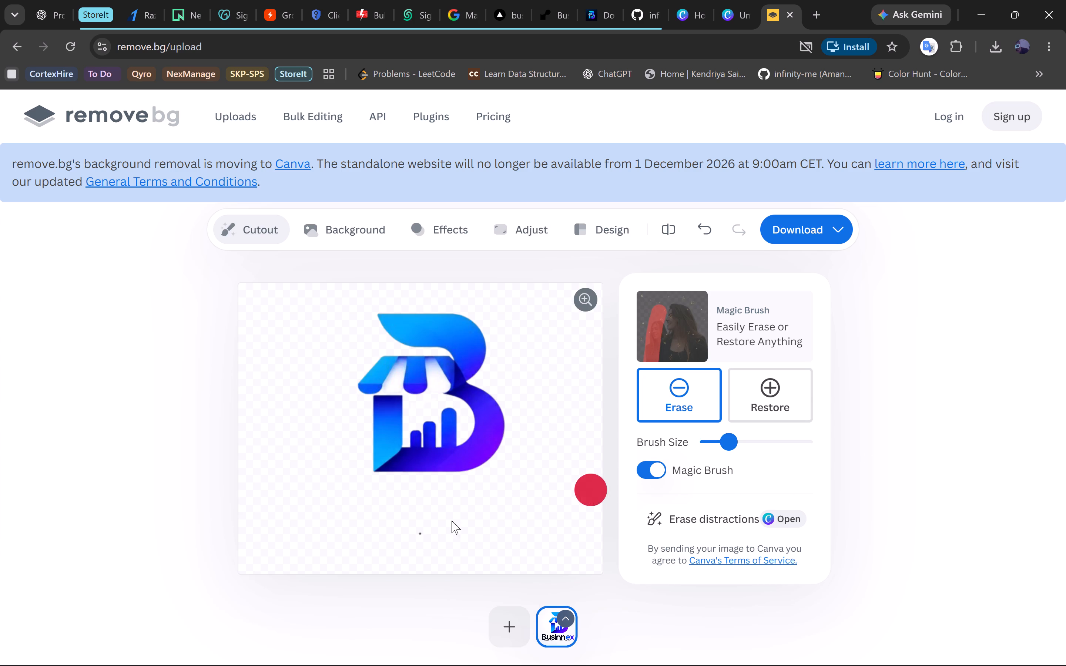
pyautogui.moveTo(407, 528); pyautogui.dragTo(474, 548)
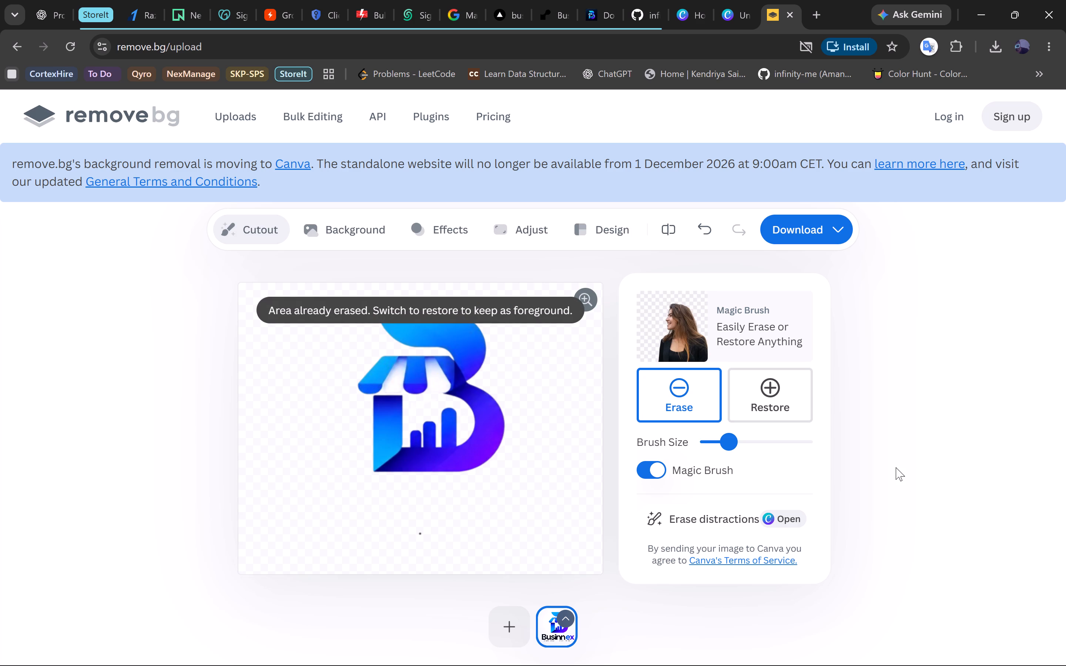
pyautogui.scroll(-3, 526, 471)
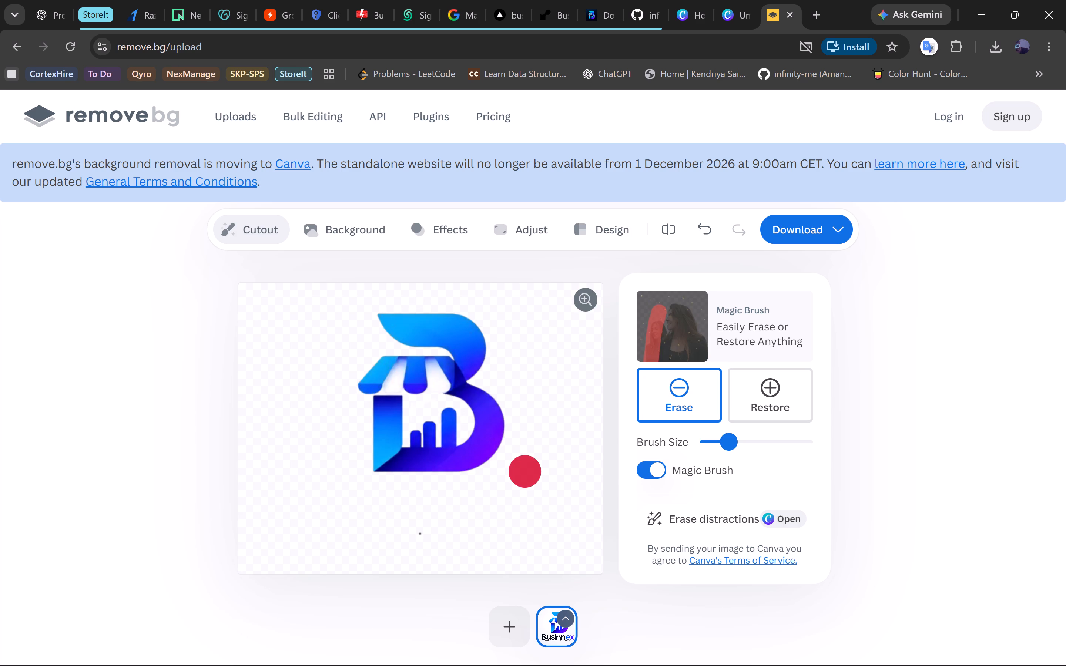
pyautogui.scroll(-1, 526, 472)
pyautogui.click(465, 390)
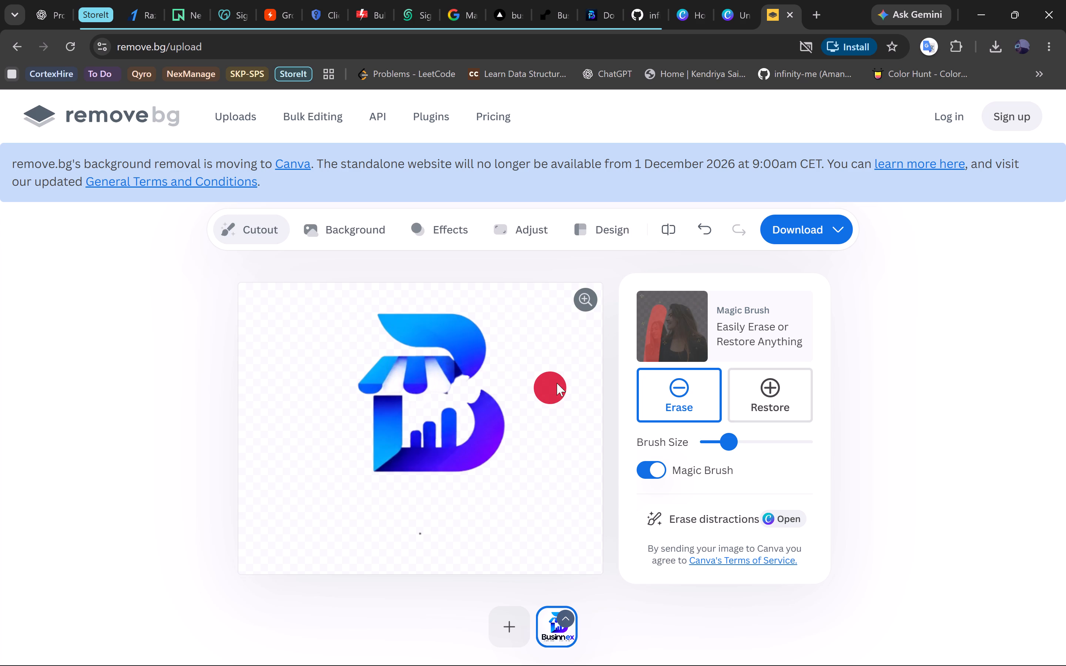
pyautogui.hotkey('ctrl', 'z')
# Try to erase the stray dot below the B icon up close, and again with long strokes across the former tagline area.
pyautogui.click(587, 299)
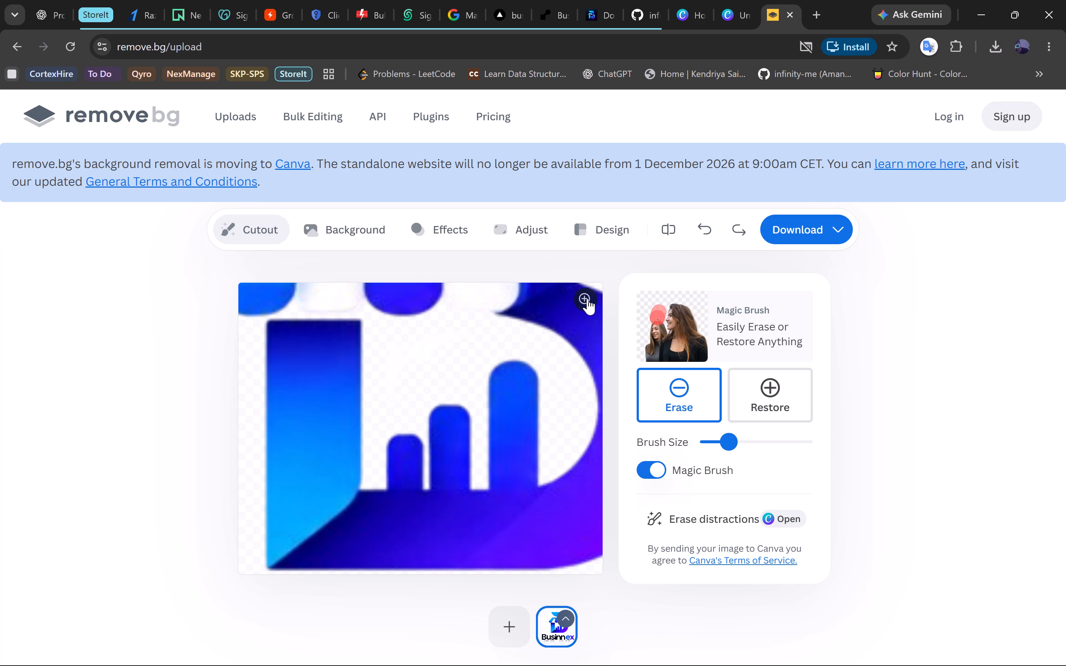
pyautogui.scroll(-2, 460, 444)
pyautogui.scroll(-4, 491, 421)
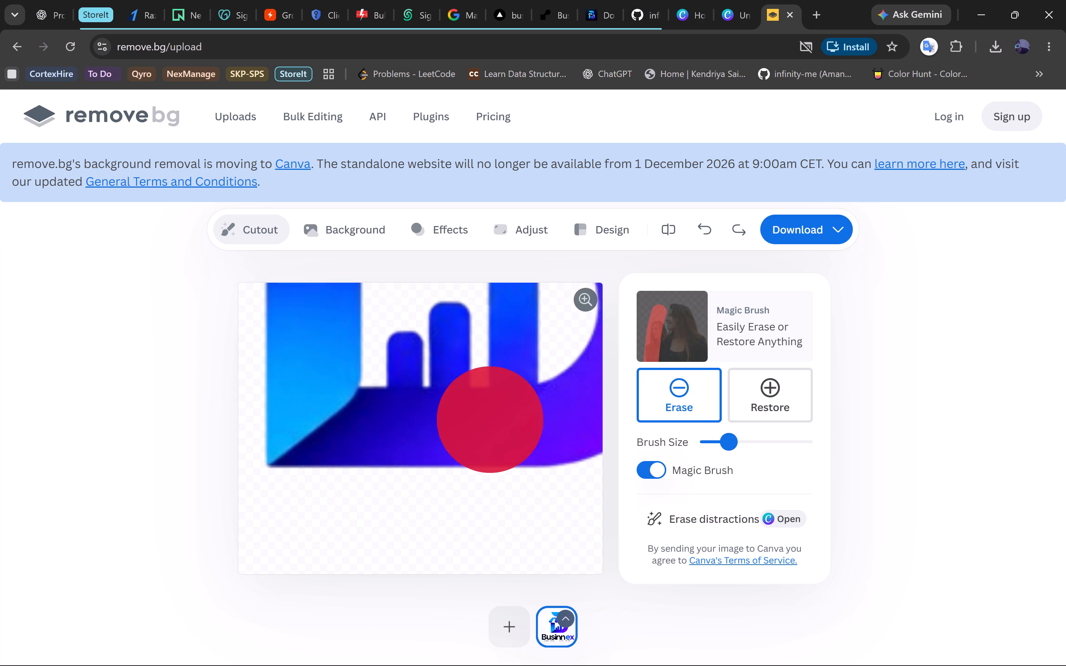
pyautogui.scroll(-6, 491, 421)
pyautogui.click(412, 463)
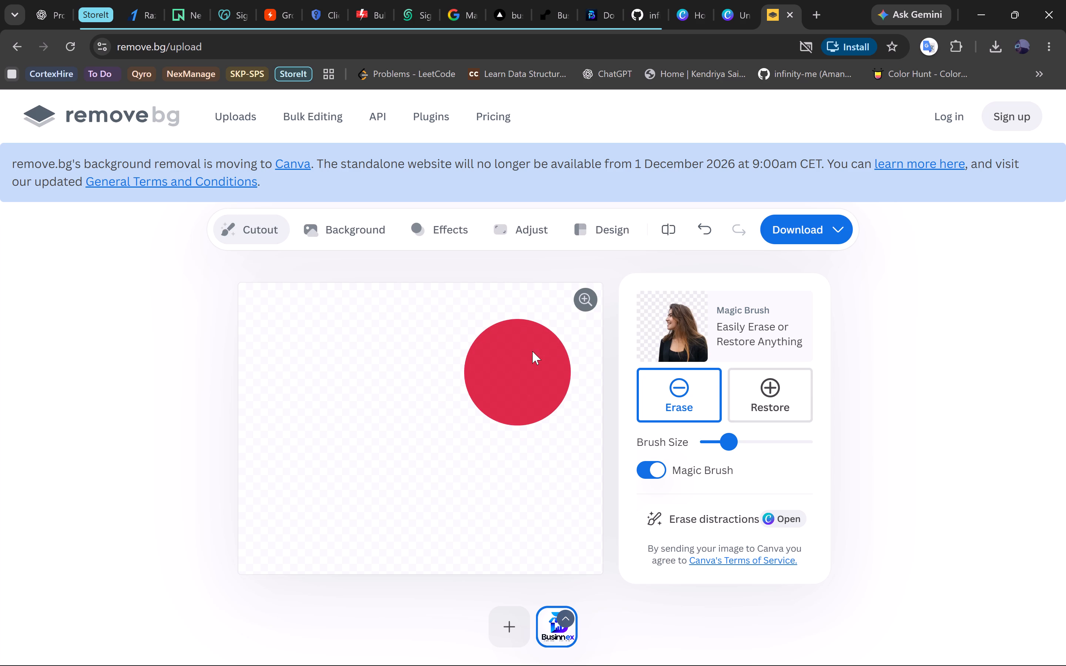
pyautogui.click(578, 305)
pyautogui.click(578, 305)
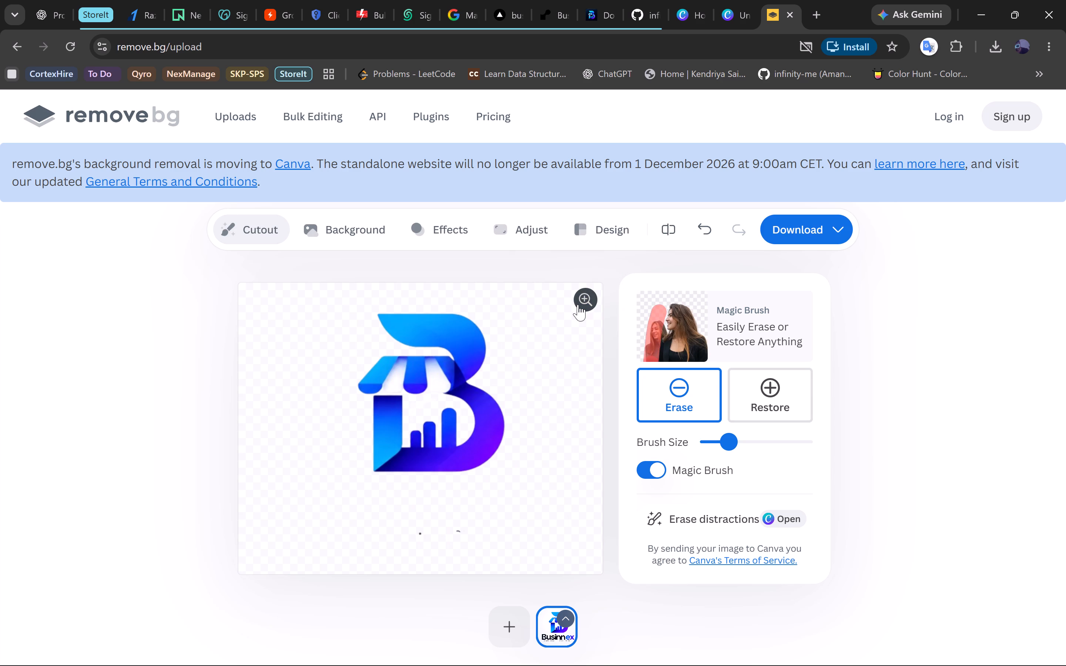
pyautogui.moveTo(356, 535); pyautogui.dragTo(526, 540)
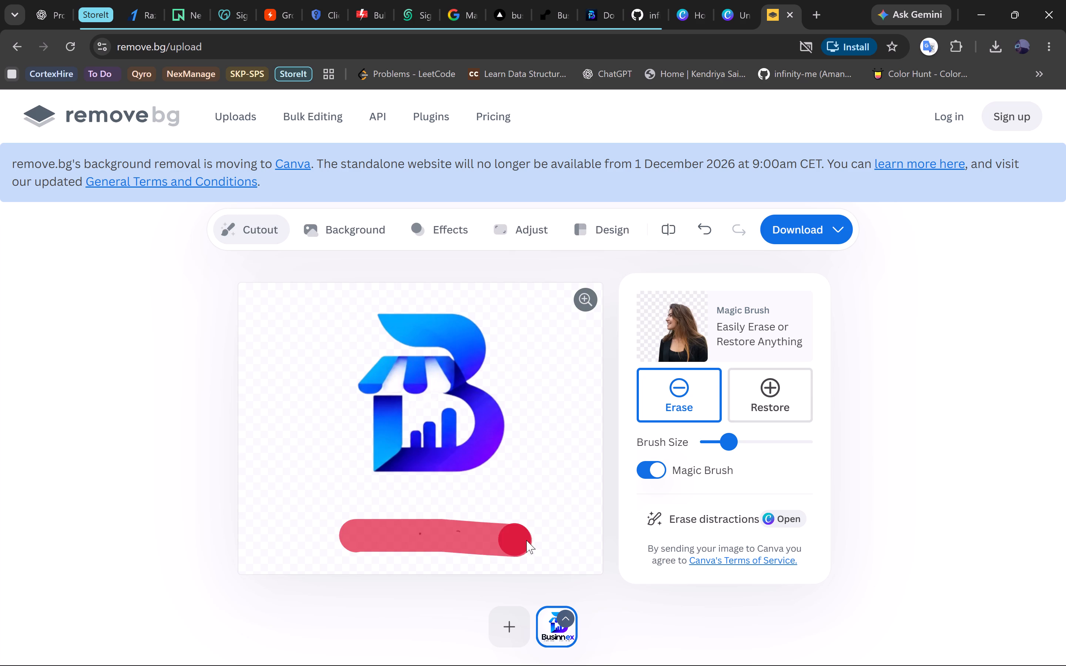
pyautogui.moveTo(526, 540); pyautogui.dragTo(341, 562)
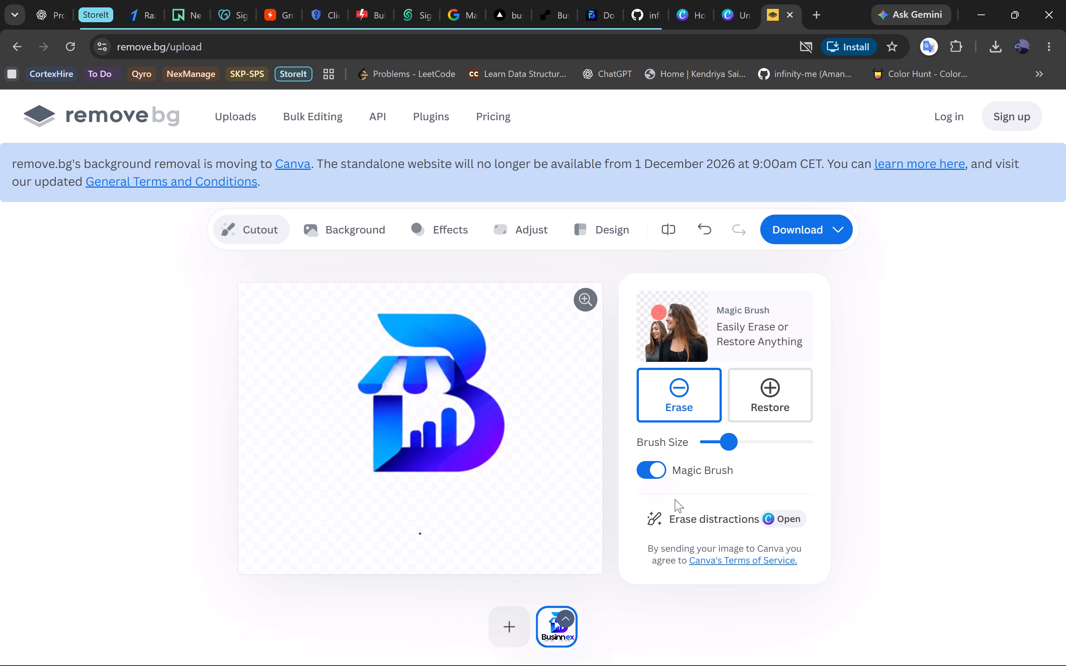
# Download the free 558 x 447 preview of the icon-only cutout as a PNG into the Downloads folder.
pyautogui.click(779, 238)
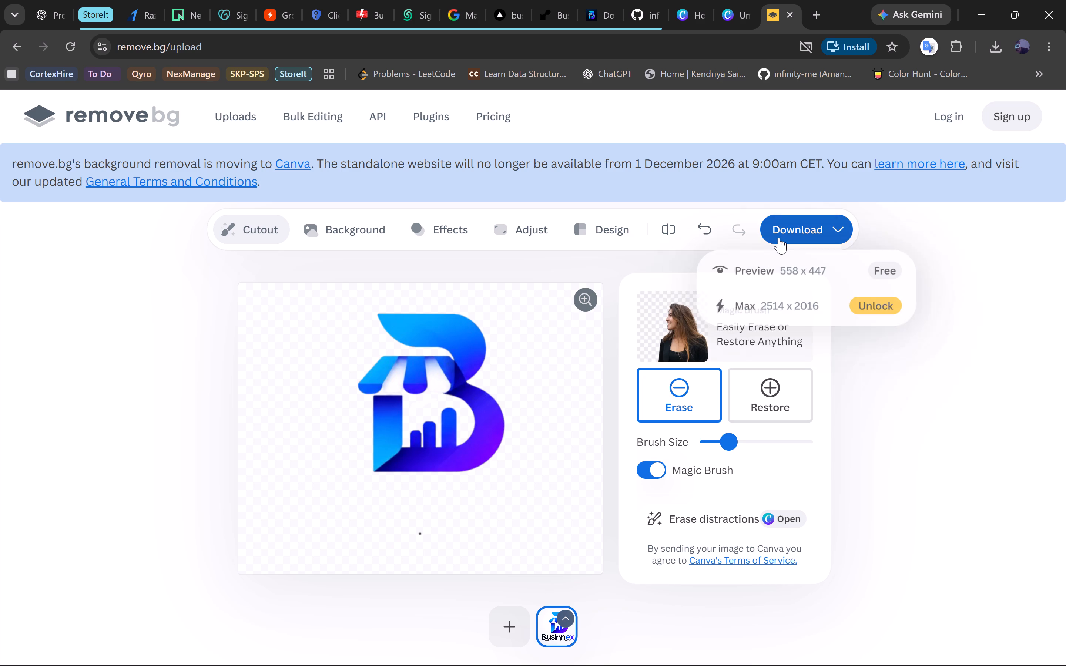
pyautogui.click(767, 272)
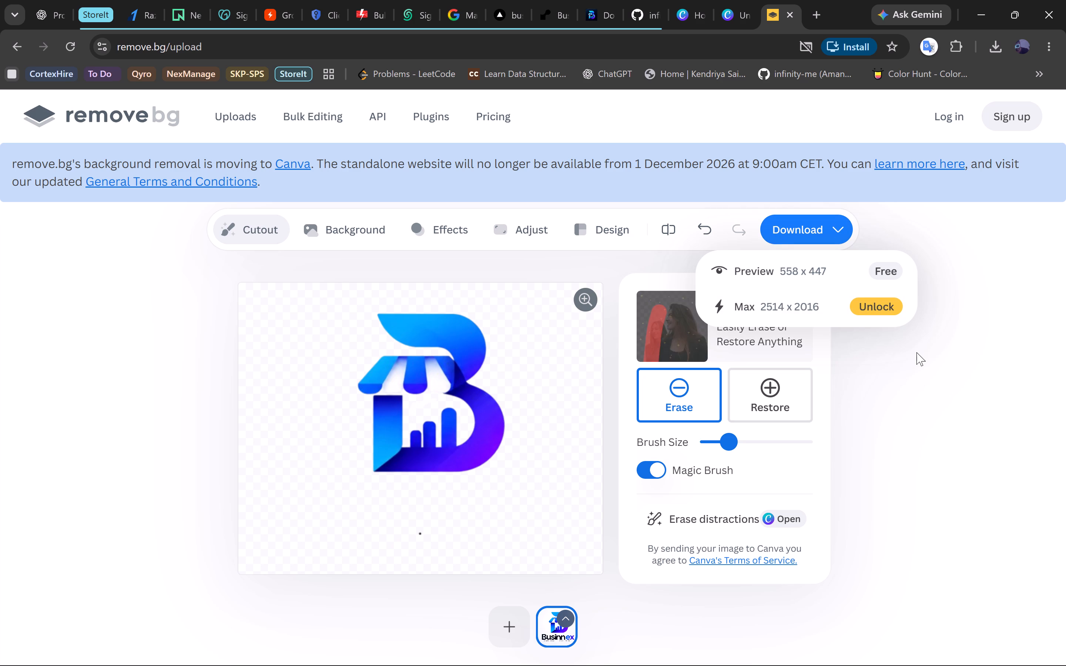
pyautogui.click(66, 135)
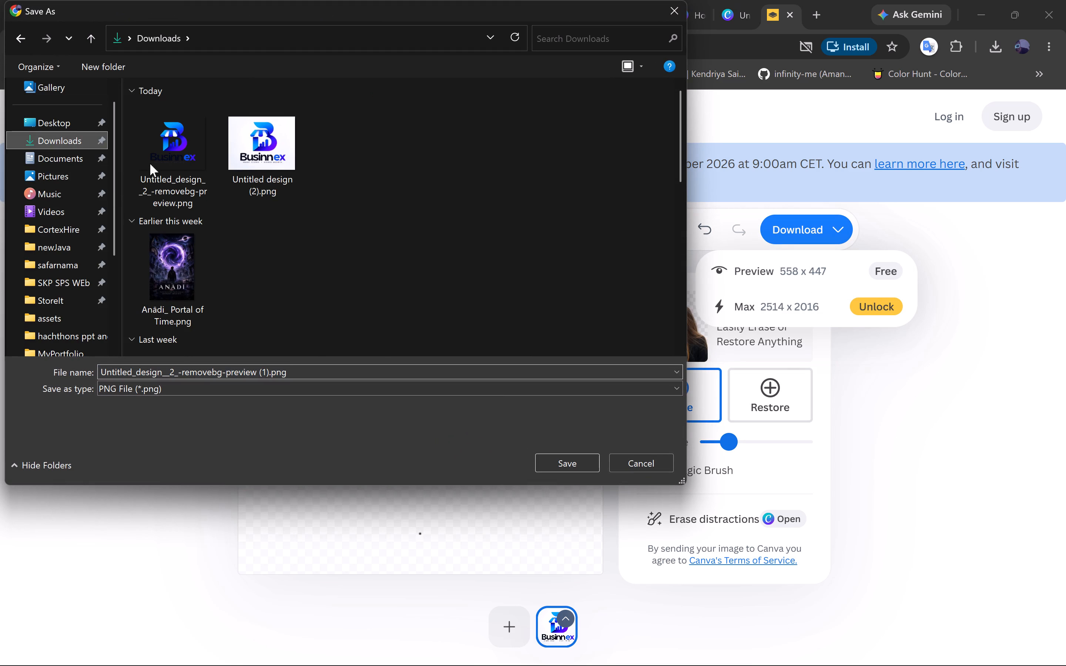
pyautogui.click(572, 467)
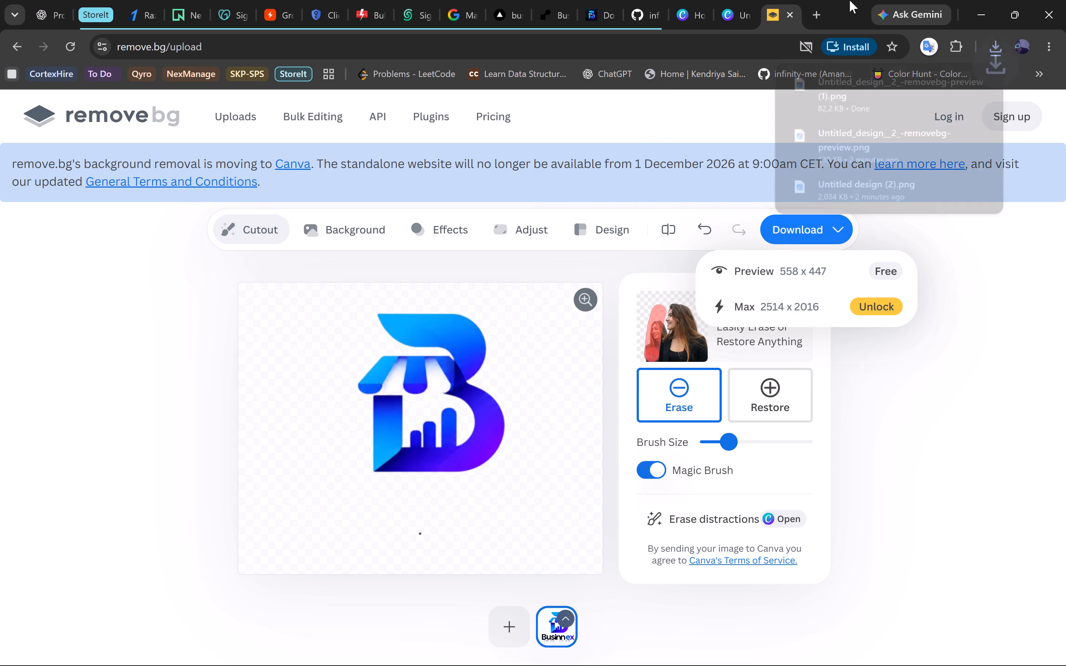
# Switch to the Canva logo design and add a blank page 7 after the last page.
pyautogui.click(742, 8)
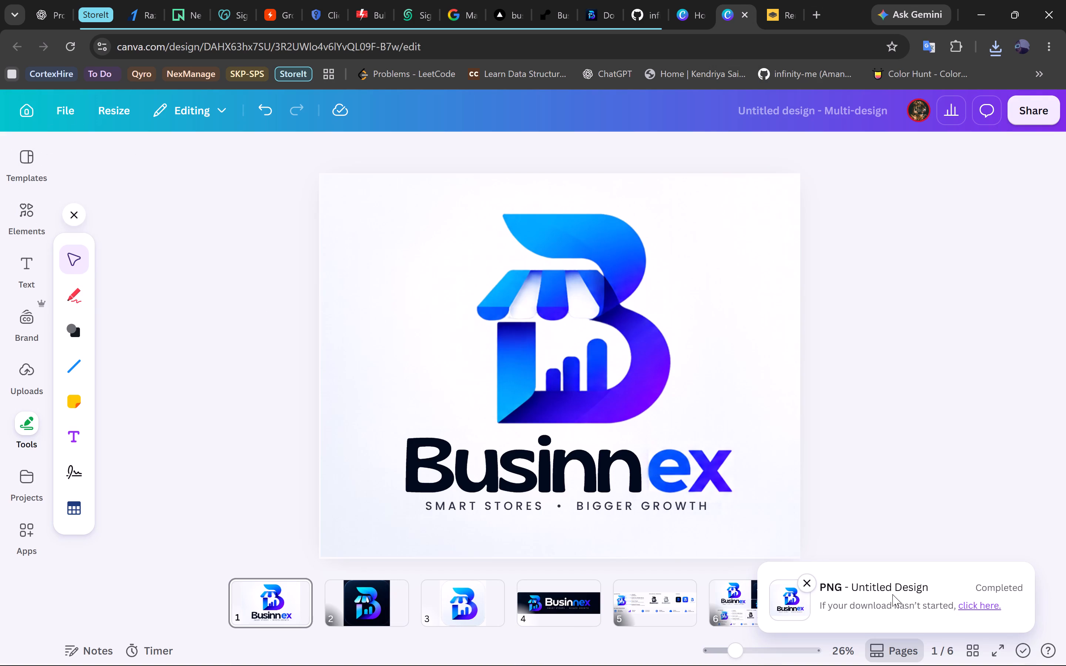
pyautogui.click(809, 582)
pyautogui.click(846, 593)
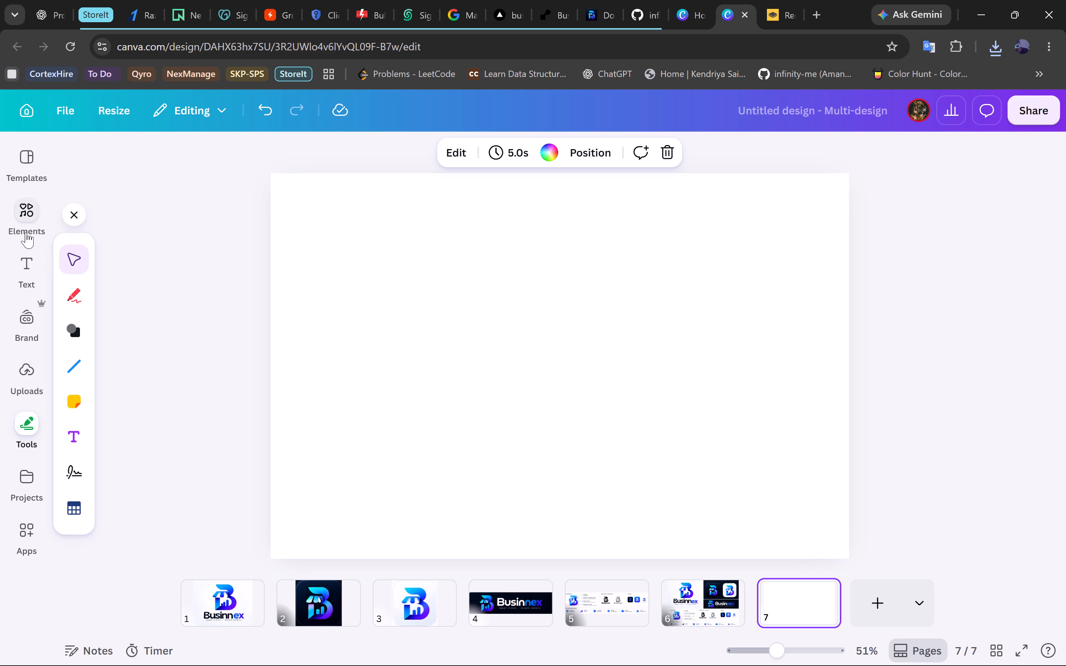
# Upload Untitled_design__2_-removebg-preview (1).png from the Downloads folder and place it on page 7.
pyautogui.click(21, 371)
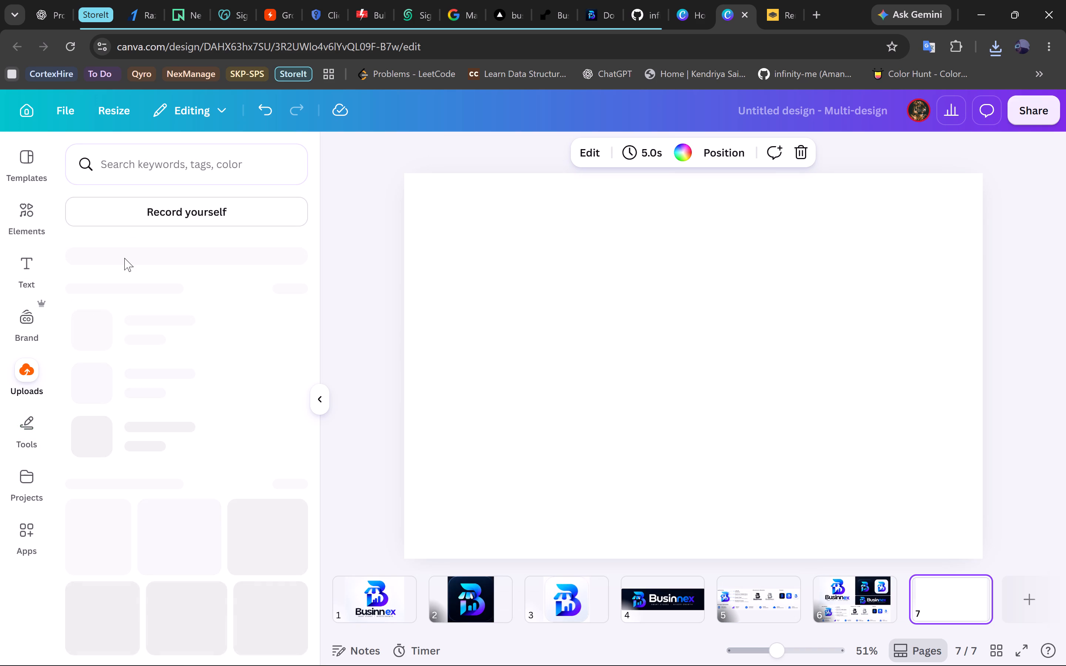
pyautogui.click(159, 207)
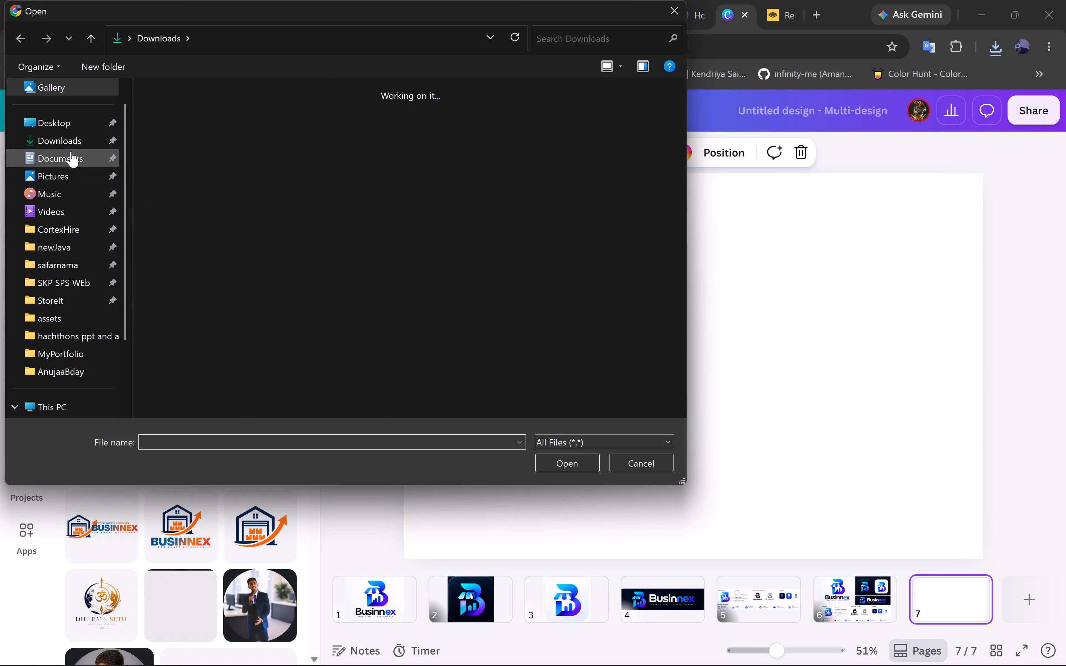
pyautogui.click(68, 145)
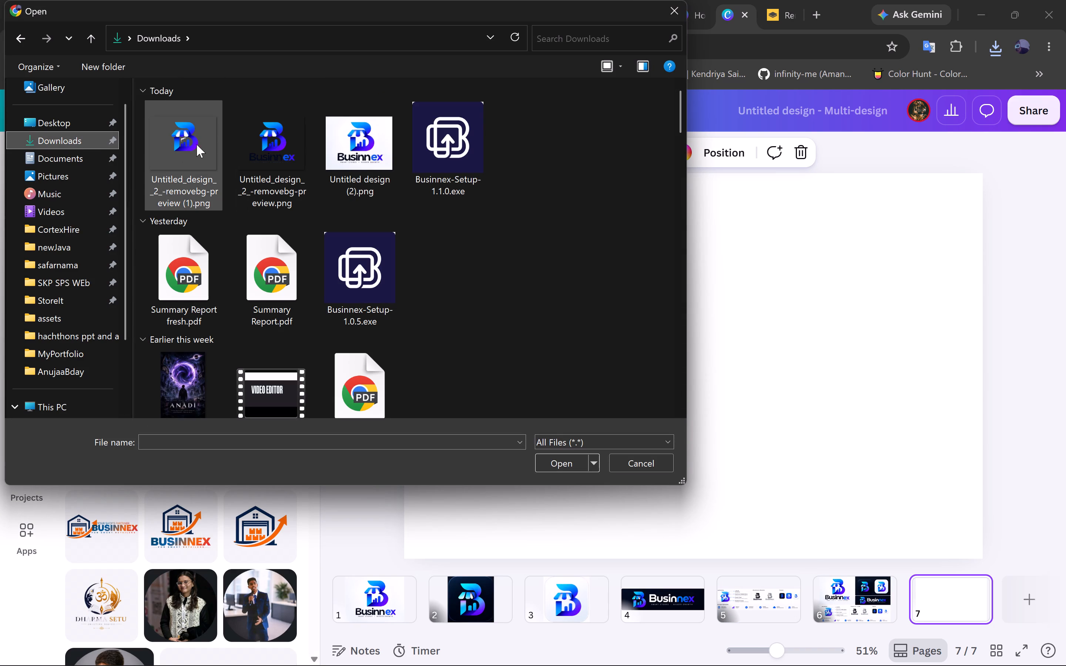
pyautogui.doubleClick(195, 144)
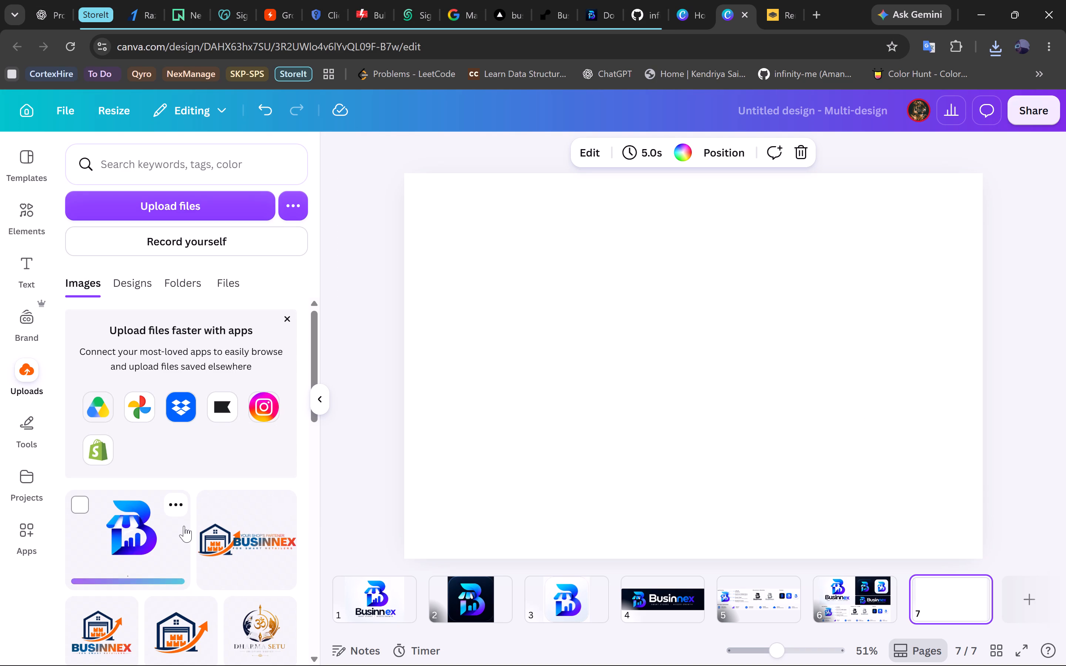
pyautogui.click(144, 528)
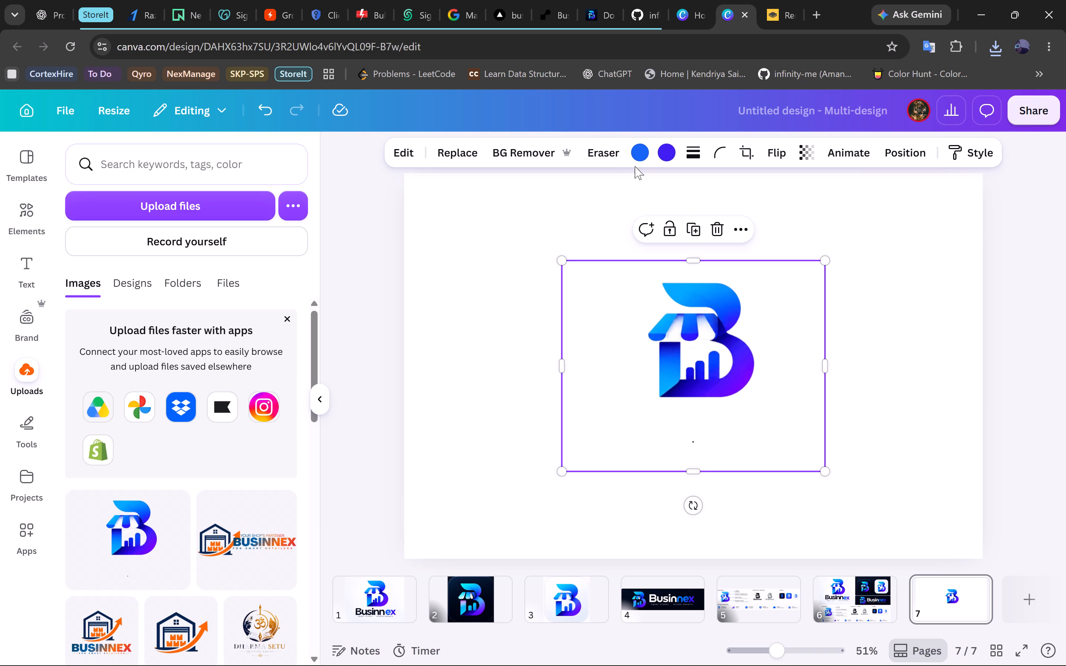
# Erase the stray dot below the B icon on page 7 with the Pixel Eraser at size 20.
pyautogui.click(613, 152)
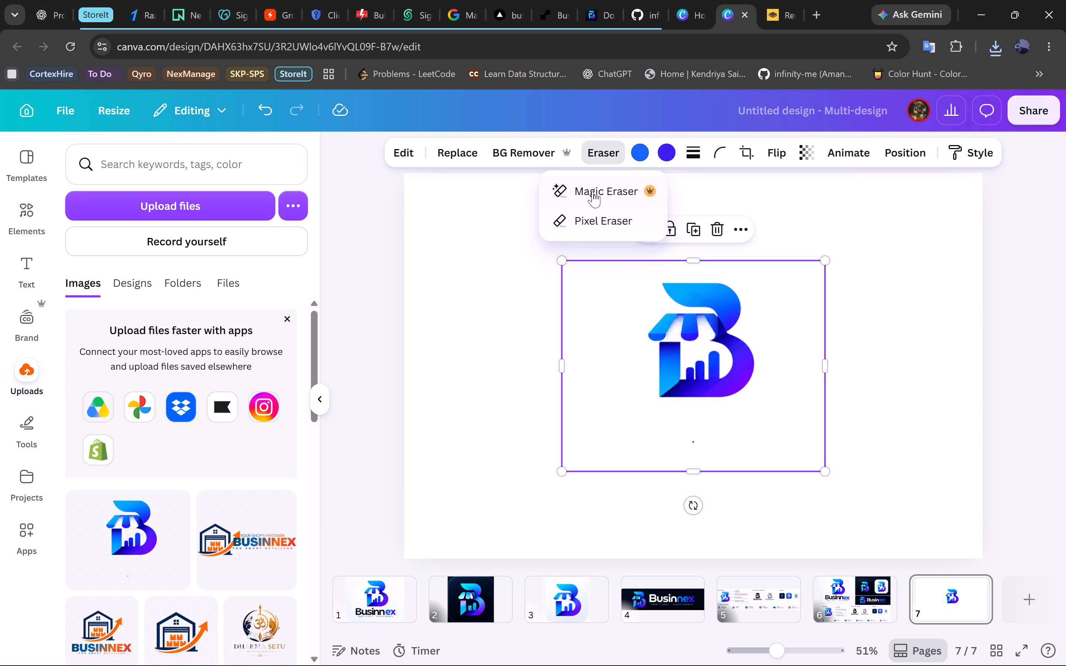
pyautogui.click(599, 213)
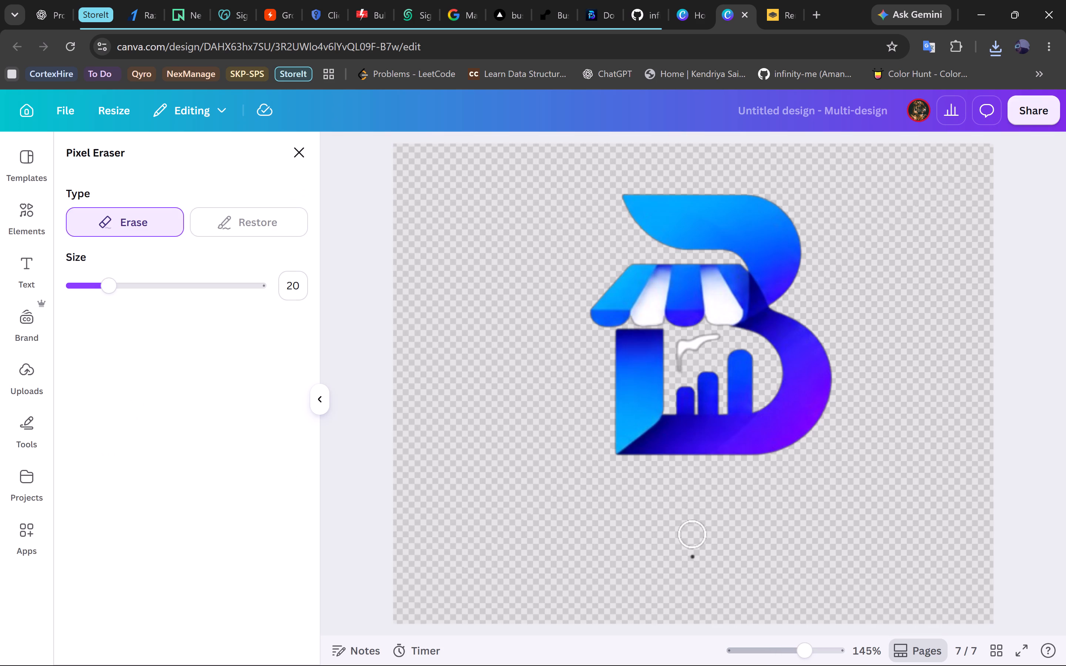
pyautogui.moveTo(690, 557); pyautogui.dragTo(726, 551)
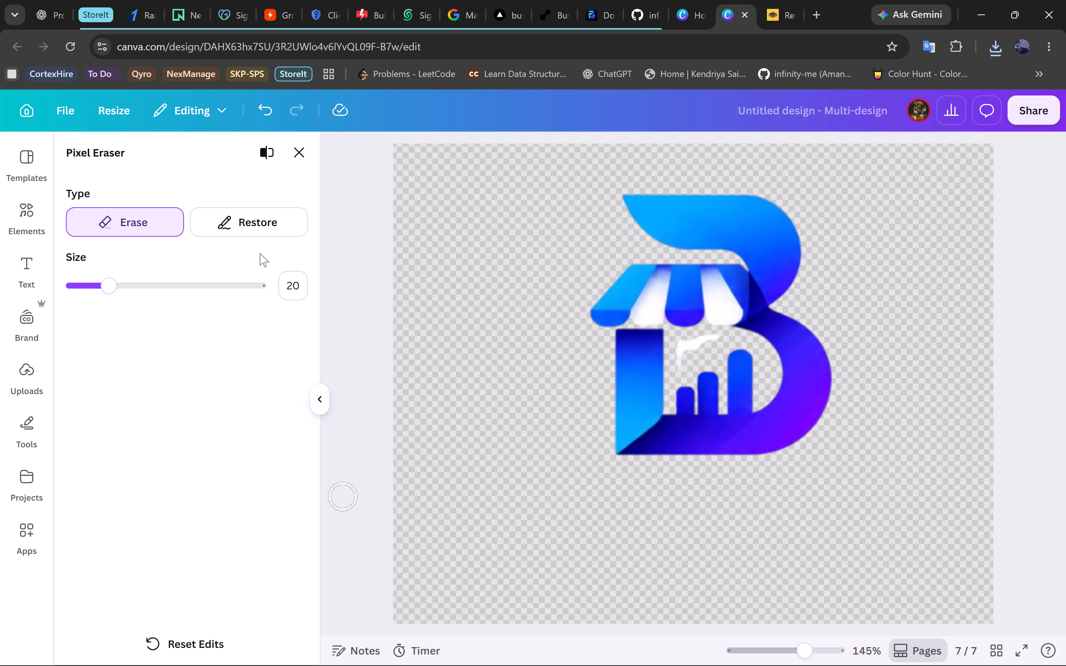
pyautogui.click(288, 164)
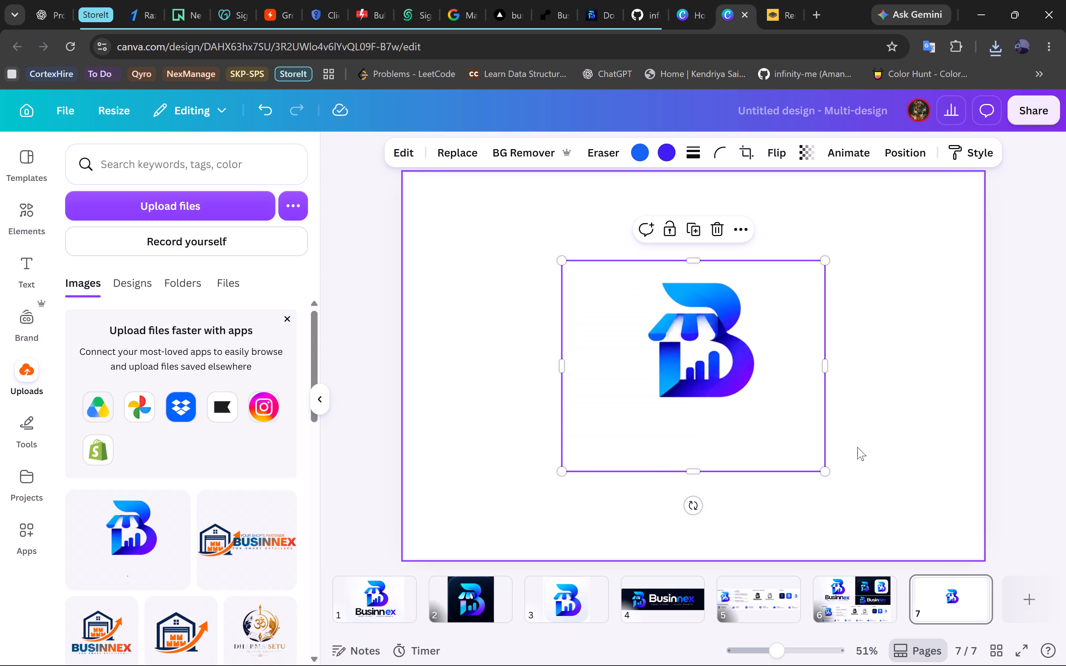
# Crop the empty area off the bottom of the B icon image on page 7, ending just below the icon.
pyautogui.click(884, 447)
pyautogui.click(644, 427)
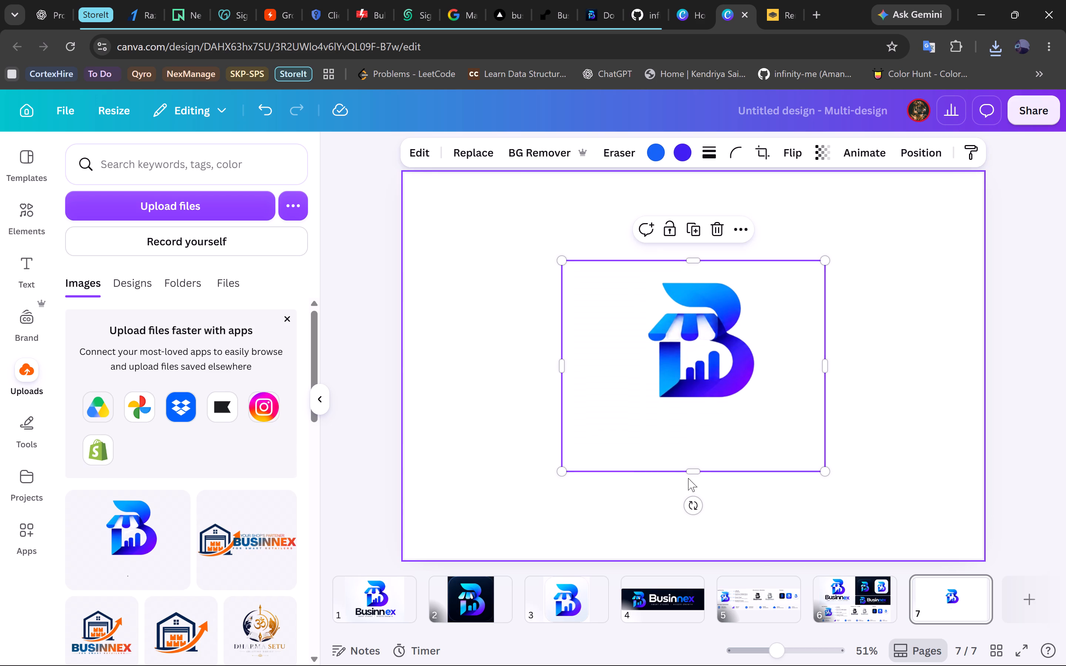
pyautogui.moveTo(688, 478); pyautogui.dragTo(693, 442)
pyautogui.moveTo(697, 477); pyautogui.dragTo(695, 435)
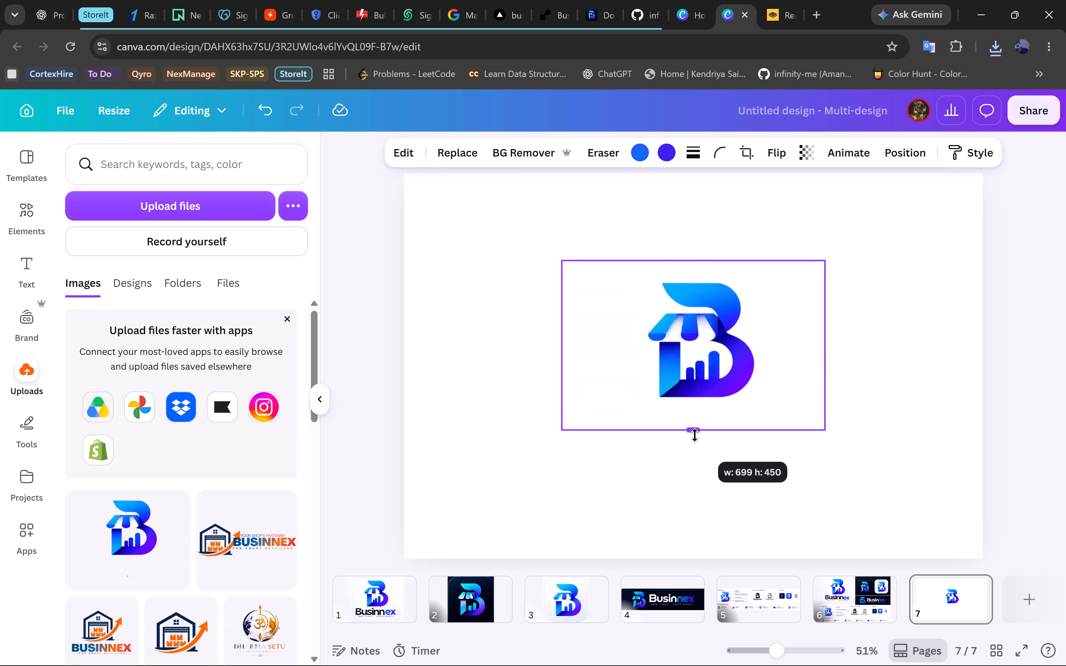
pyautogui.moveTo(695, 435); pyautogui.dragTo(693, 421)
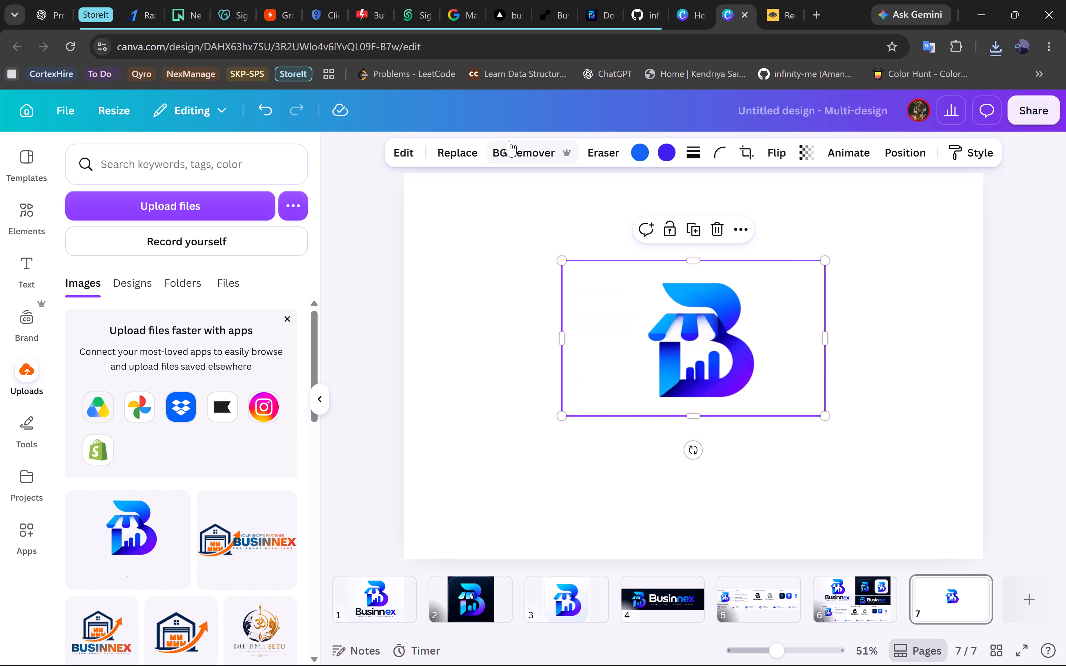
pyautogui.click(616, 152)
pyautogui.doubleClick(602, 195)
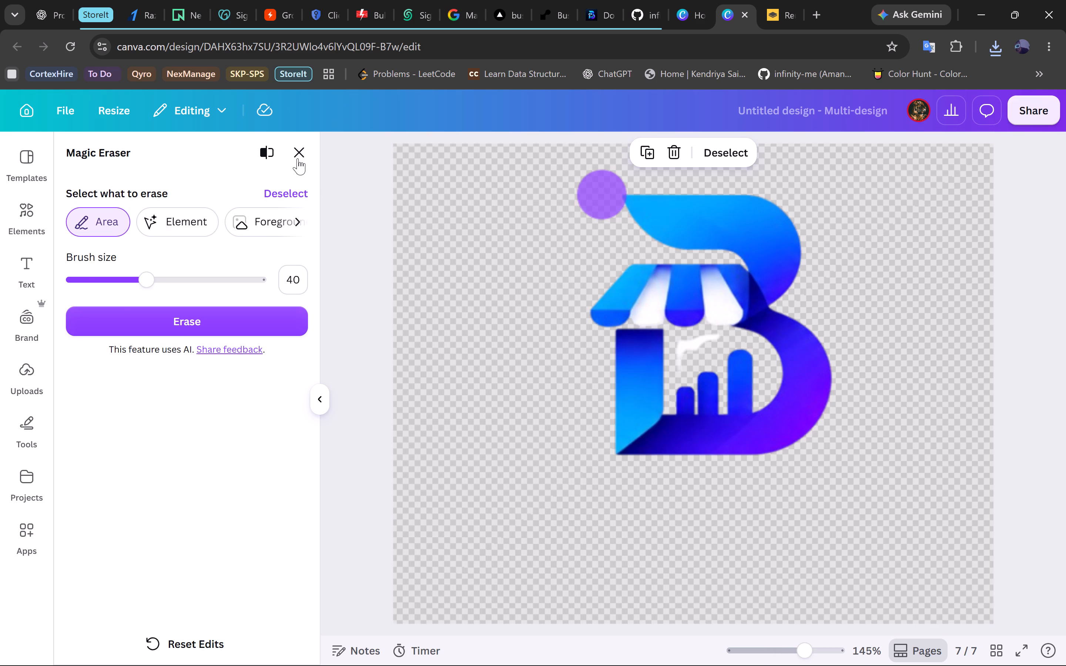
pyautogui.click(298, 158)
# Erase the white smudge above the chart bars inside the B icon on page 7 with the Pixel Eraser at size 20.
pyautogui.click(606, 155)
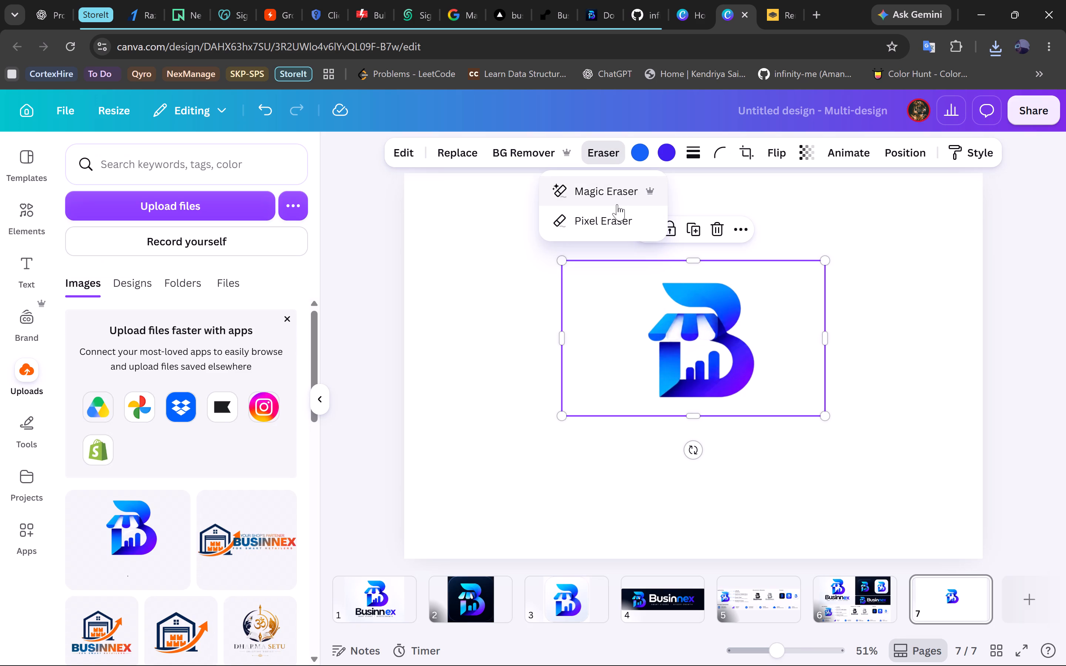
pyautogui.click(620, 214)
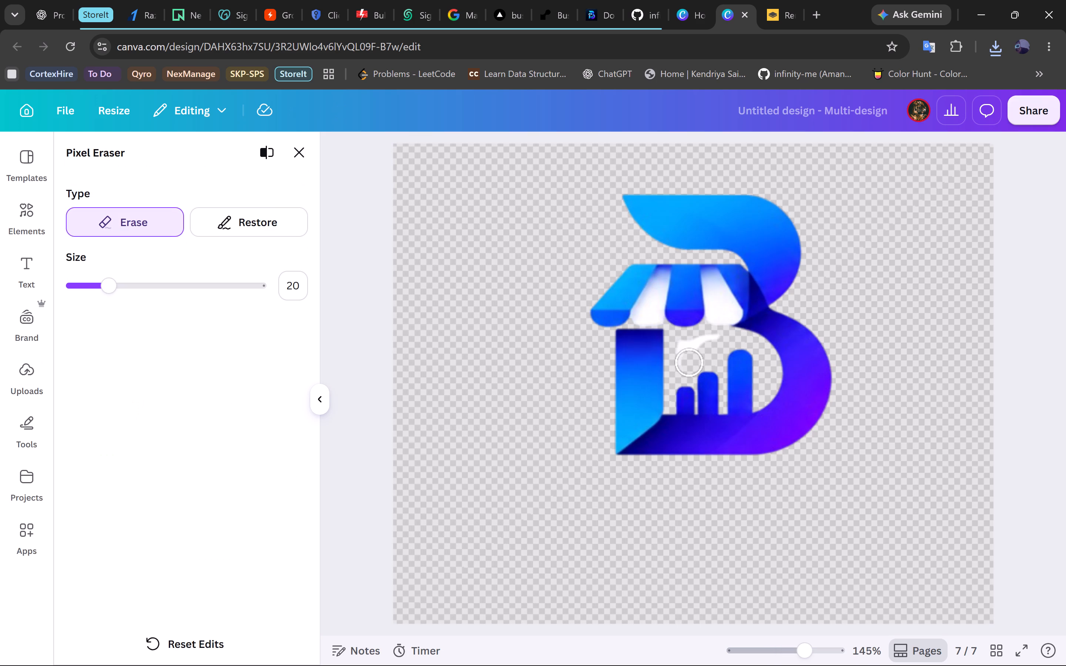
pyautogui.moveTo(684, 352); pyautogui.dragTo(723, 335)
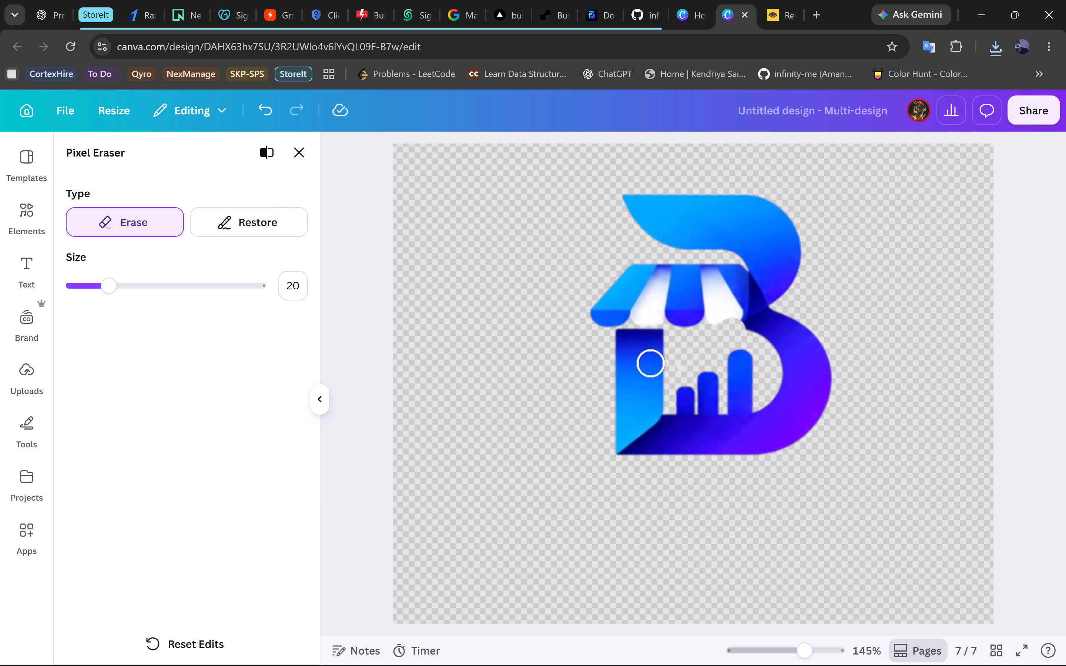
pyautogui.hotkey('ctrl', 'z')
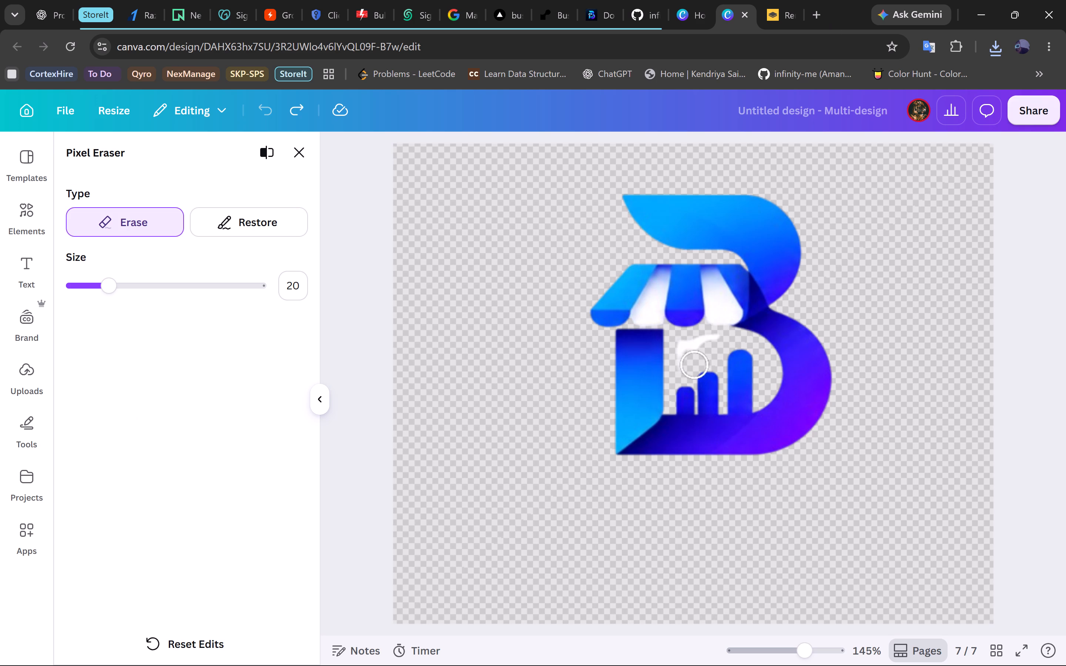
pyautogui.click(687, 357)
pyautogui.click(687, 352)
pyautogui.click(707, 343)
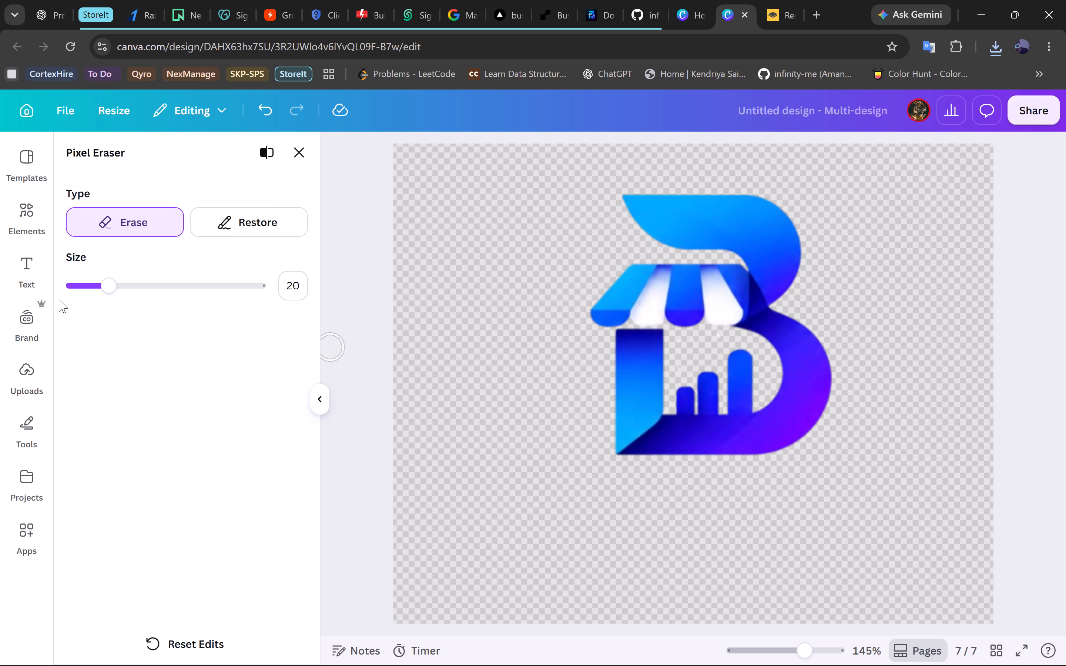
pyautogui.click(296, 153)
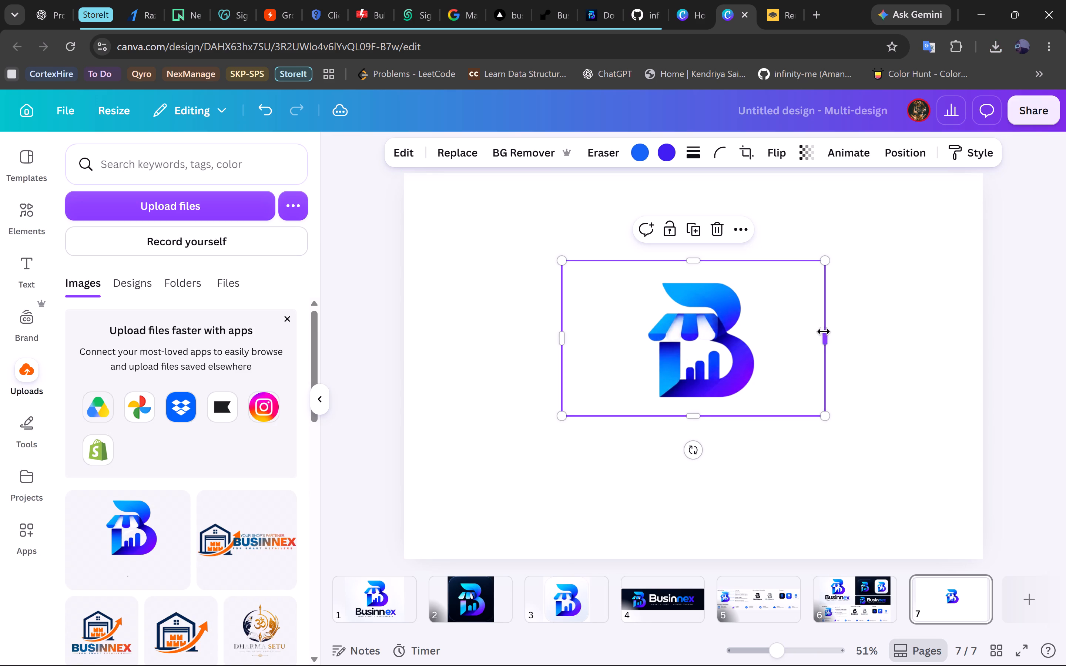
# Crop the empty areas off both sides of the B icon image on page 7.
pyautogui.moveTo(824, 332); pyautogui.dragTo(772, 333)
pyautogui.moveTo(564, 330); pyautogui.dragTo(574, 334)
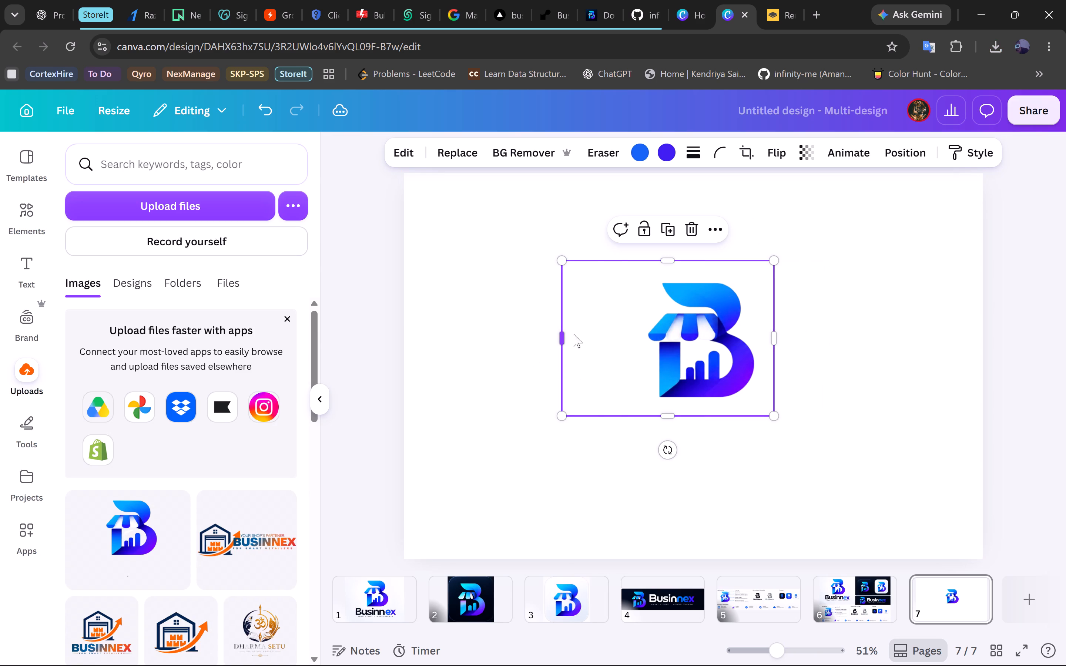
pyautogui.moveTo(574, 334); pyautogui.dragTo(640, 365)
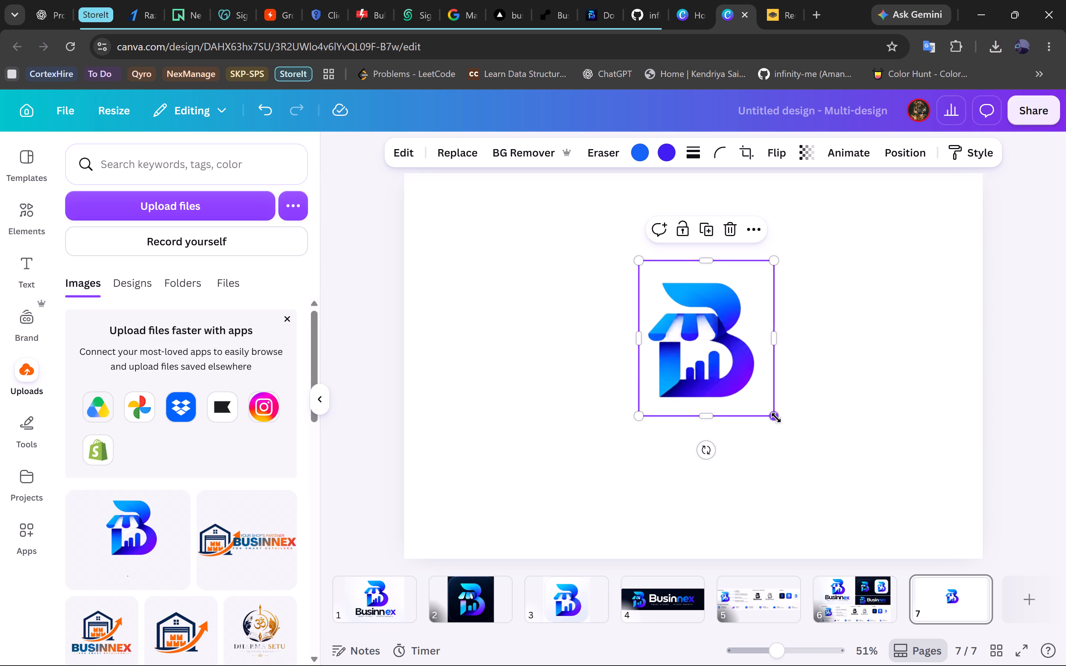
# Enlarge the cropped B icon and move it to about the centre of page 7.
pyautogui.moveTo(776, 418); pyautogui.dragTo(897, 501)
pyautogui.scroll(1, 967, 411)
pyautogui.scroll(-1, 963, 414)
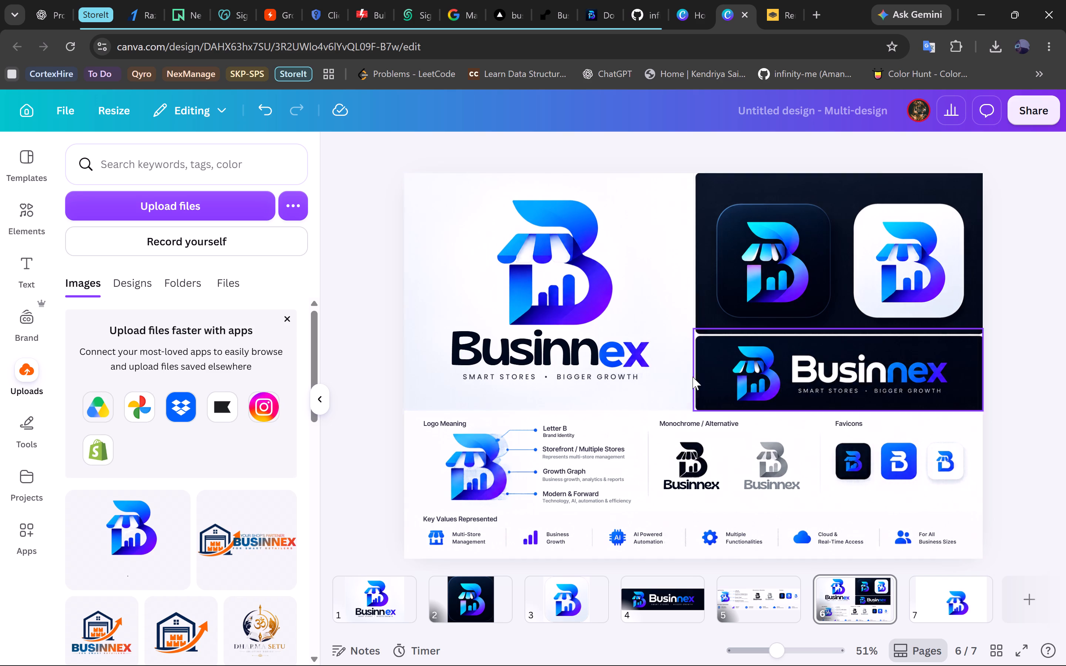
pyautogui.scroll(1, 824, 343)
pyautogui.click(919, 602)
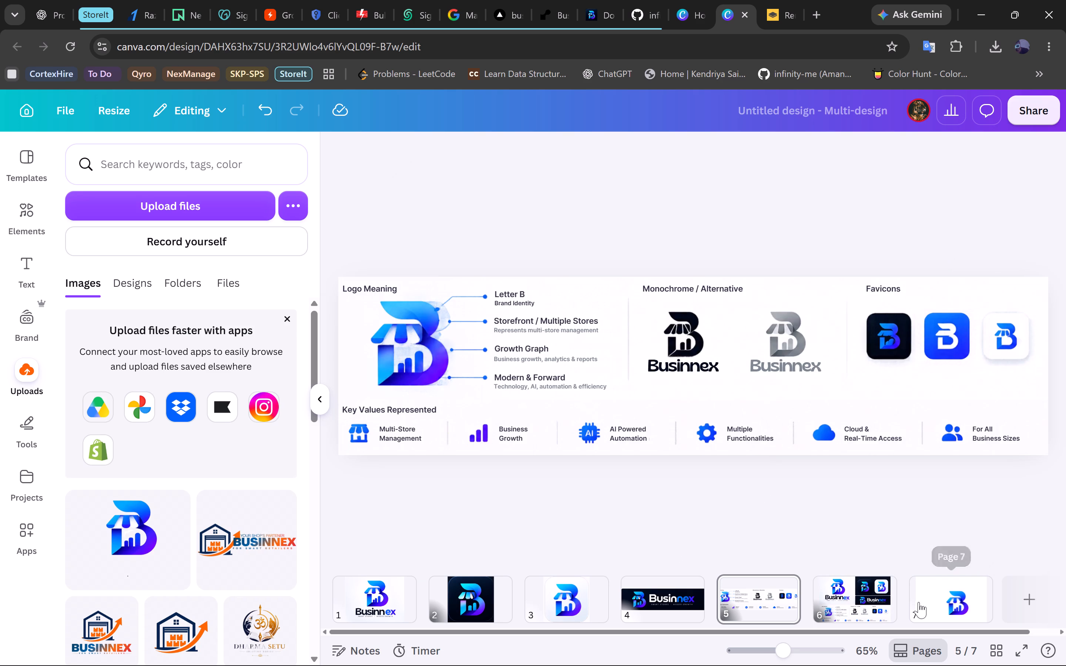
pyautogui.scroll(-2, 1026, 455)
pyautogui.click(701, 434)
pyautogui.moveTo(701, 434); pyautogui.dragTo(638, 405)
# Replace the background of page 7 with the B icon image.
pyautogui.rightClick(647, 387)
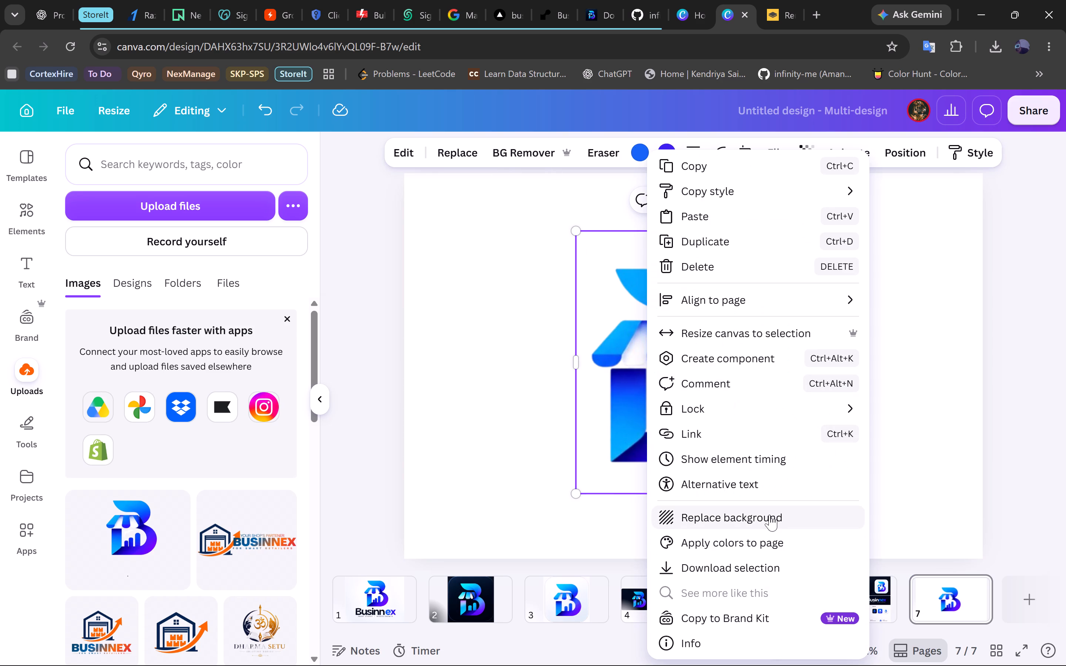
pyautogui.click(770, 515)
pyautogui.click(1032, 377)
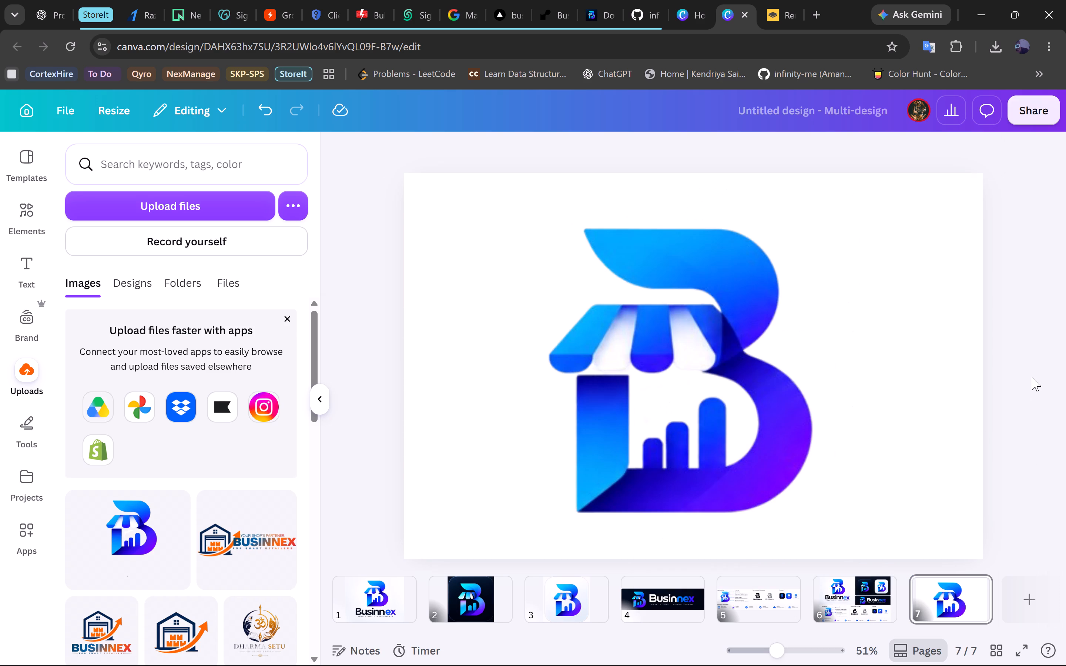
# Download only page 7 as a high-quality PNG with a transparent background, dismissing the transparency tip.
pyautogui.scroll(-1, 1006, 376)
pyautogui.click(1030, 109)
pyautogui.click(789, 468)
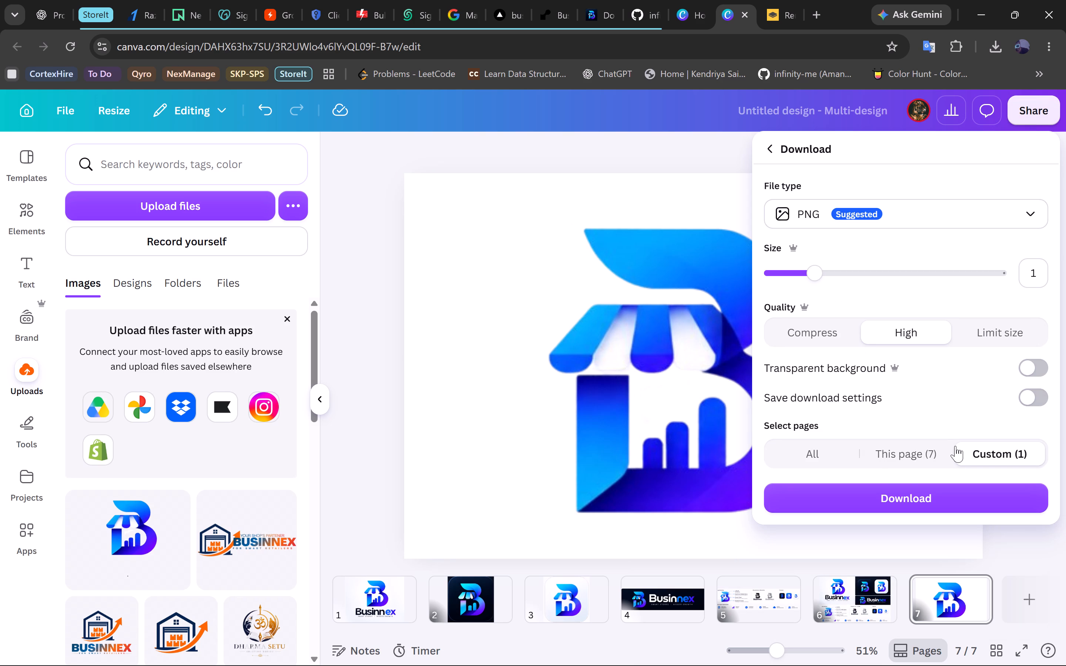
pyautogui.click(889, 448)
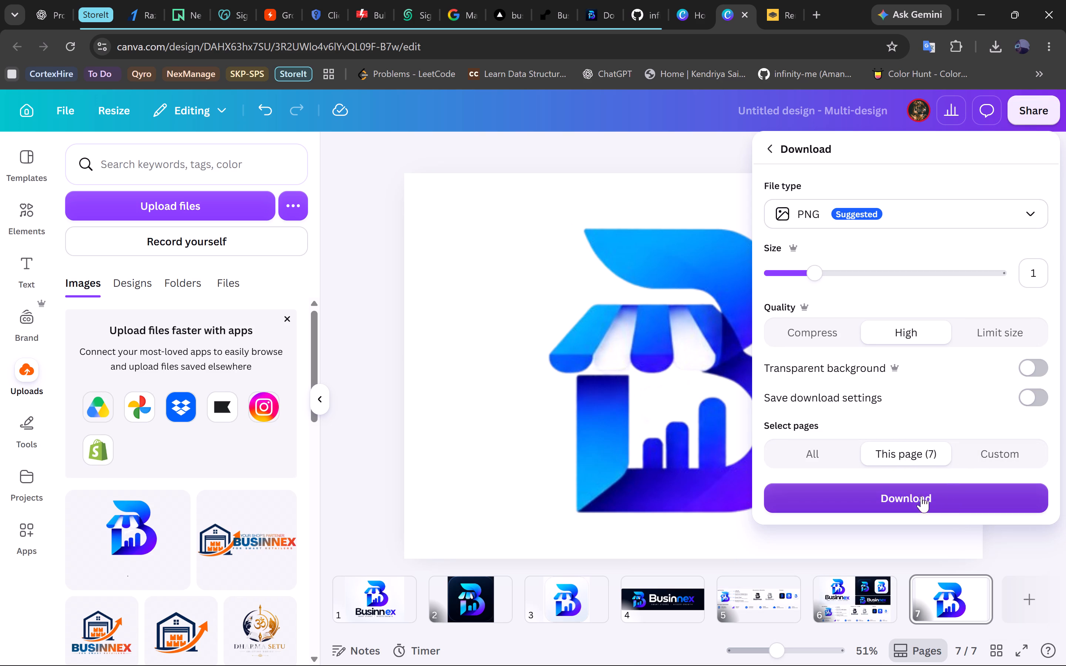
pyautogui.click(1030, 371)
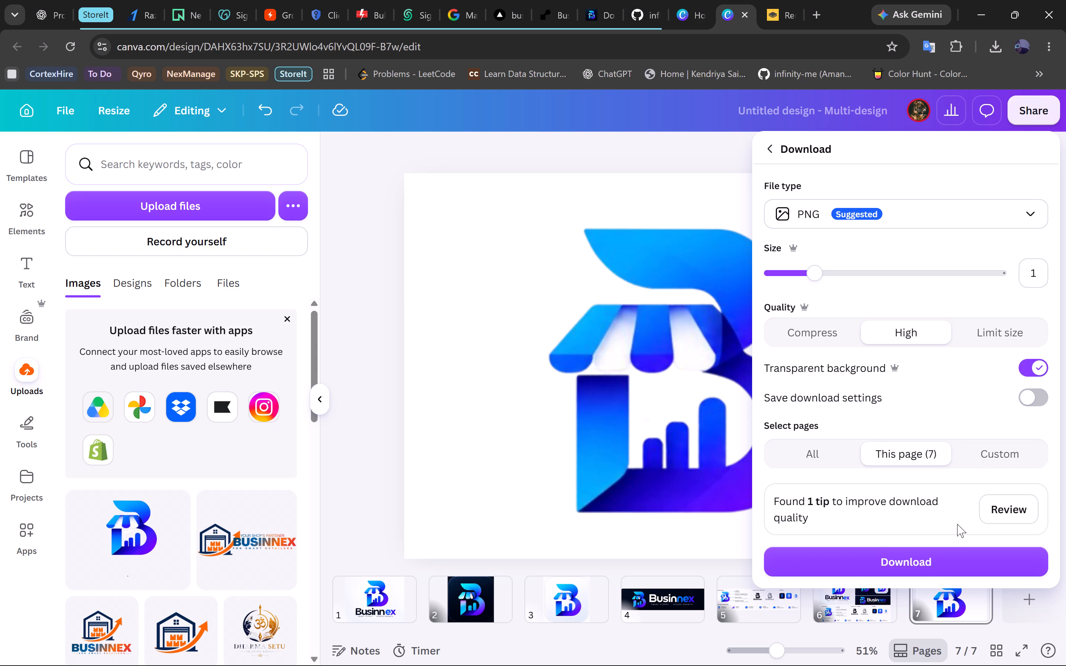
pyautogui.click(1012, 512)
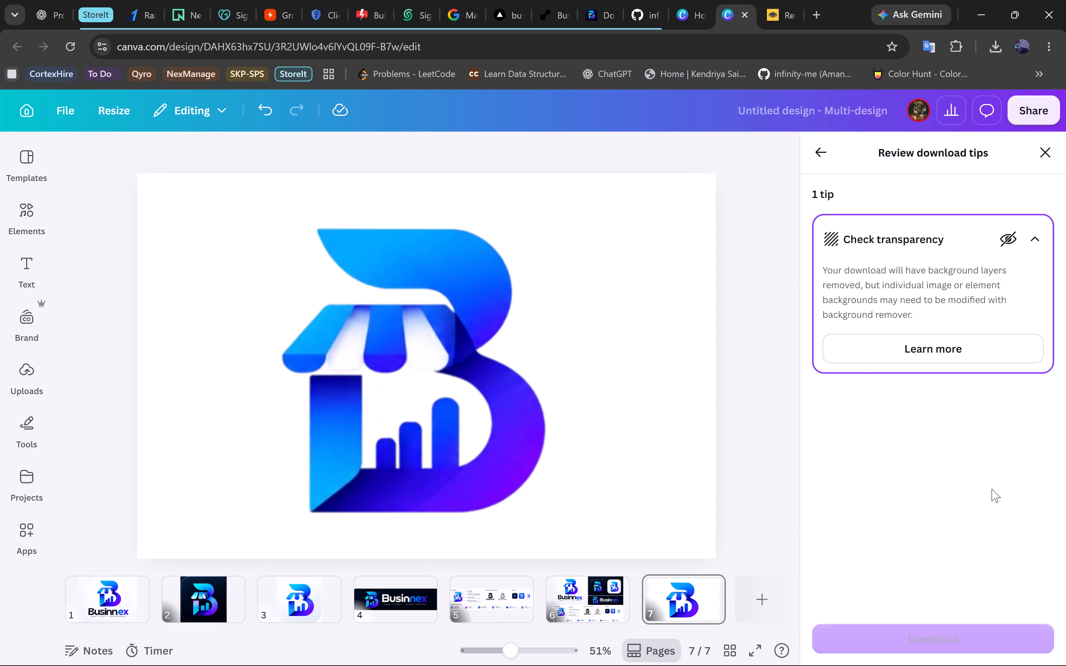
pyautogui.click(1010, 241)
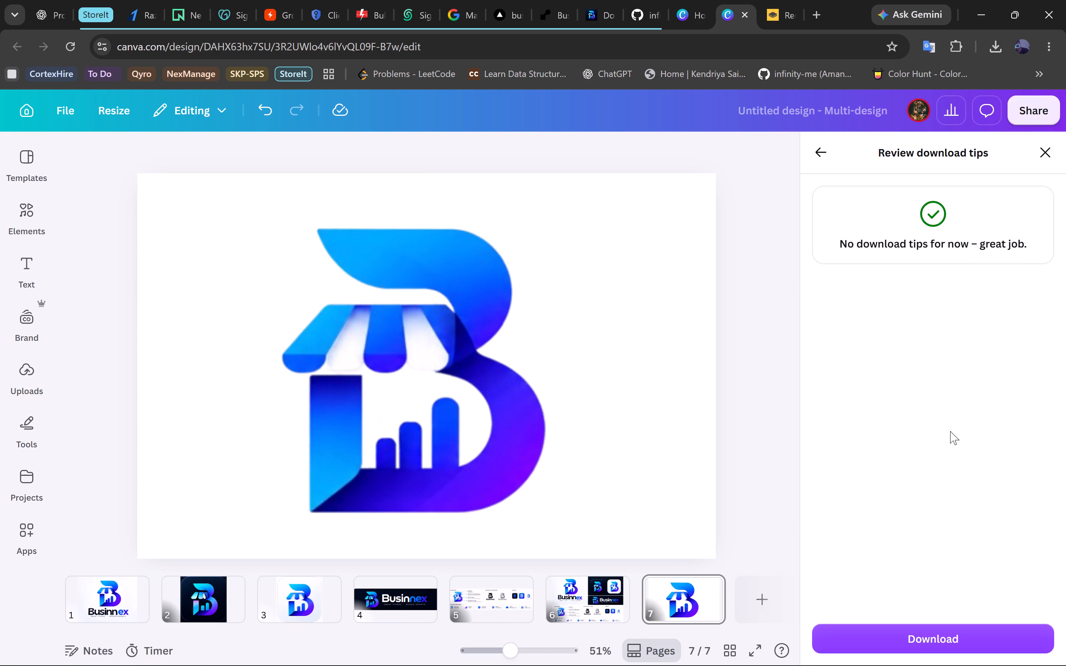
pyautogui.click(822, 157)
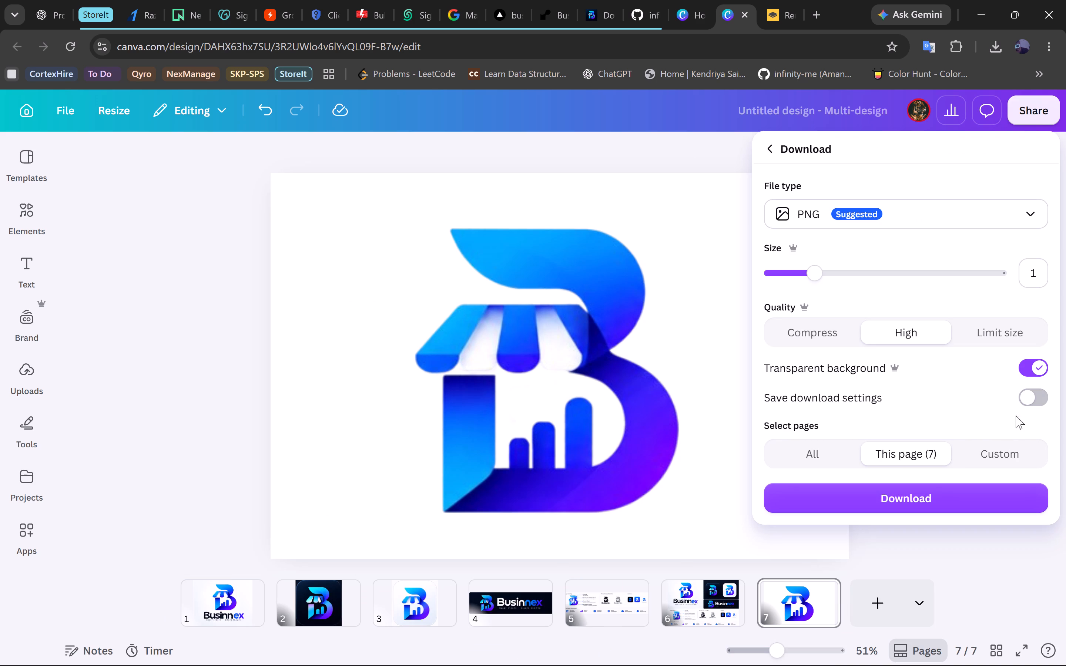
pyautogui.doubleClick(1027, 367)
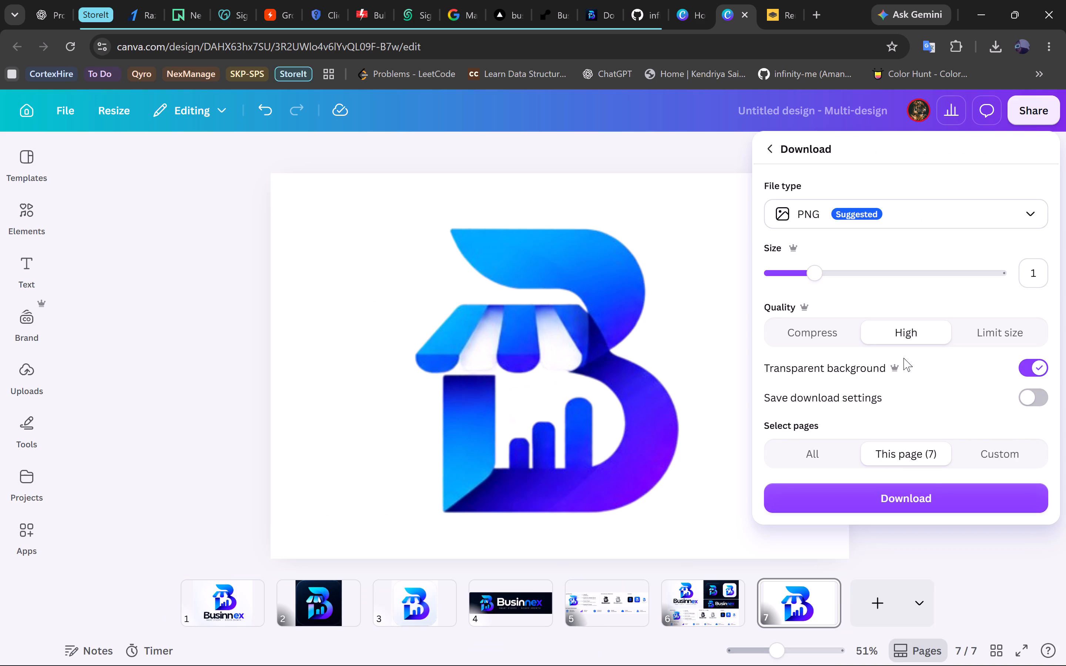
pyautogui.click(898, 361)
pyautogui.click(909, 506)
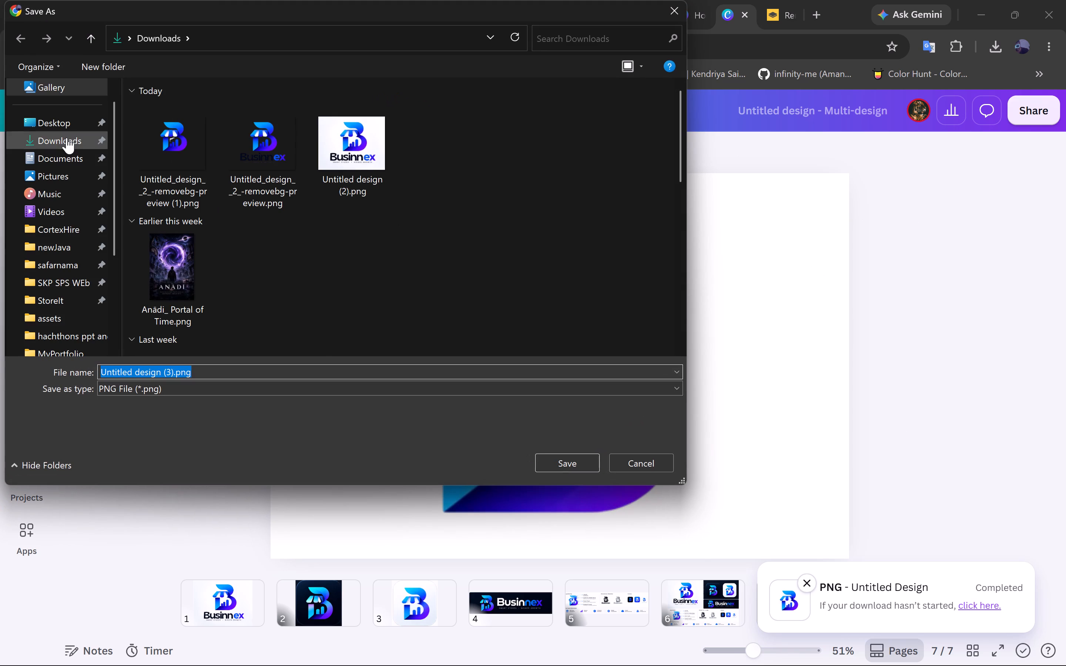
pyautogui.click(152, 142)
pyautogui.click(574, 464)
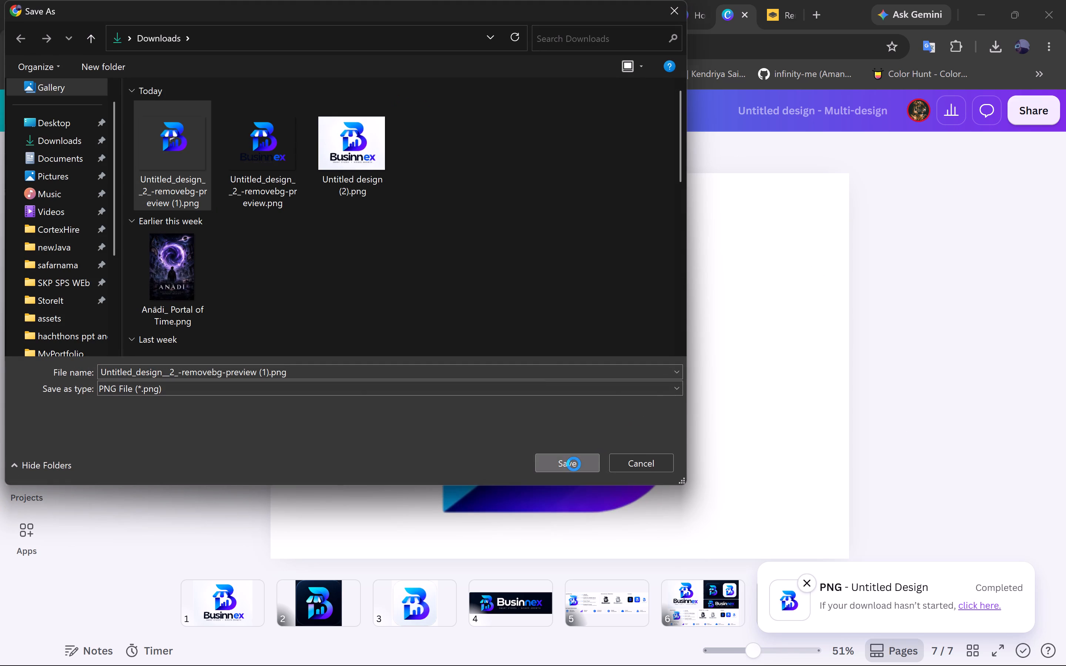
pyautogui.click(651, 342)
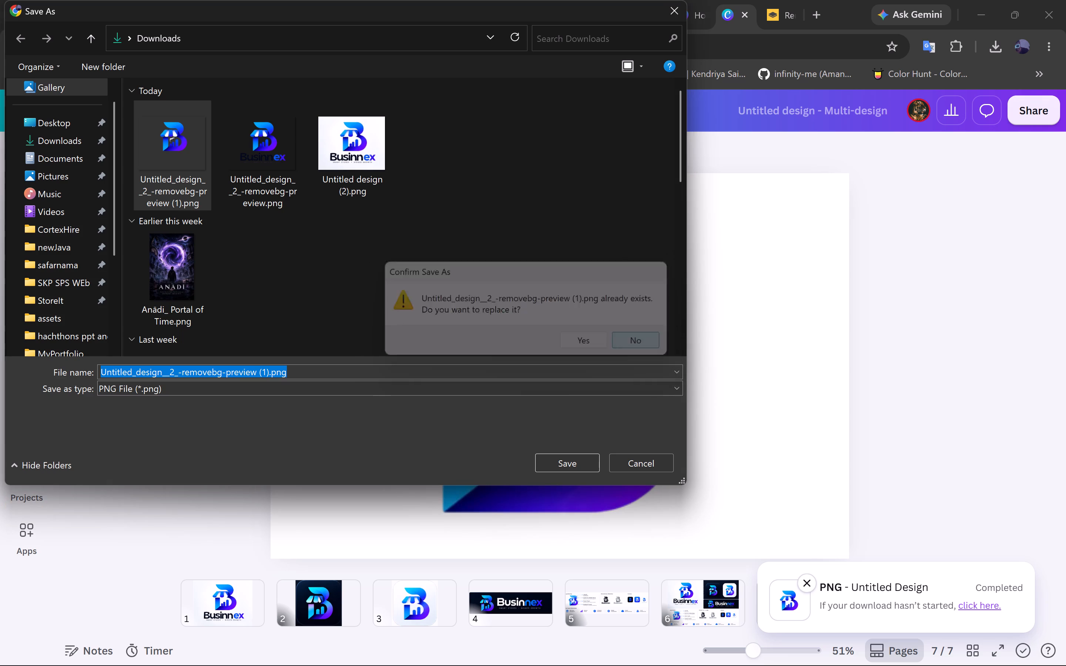
# Save the exported PNG in the Downloads folder as "businnex logo".
pyautogui.write('busi')
pyautogui.press('n')
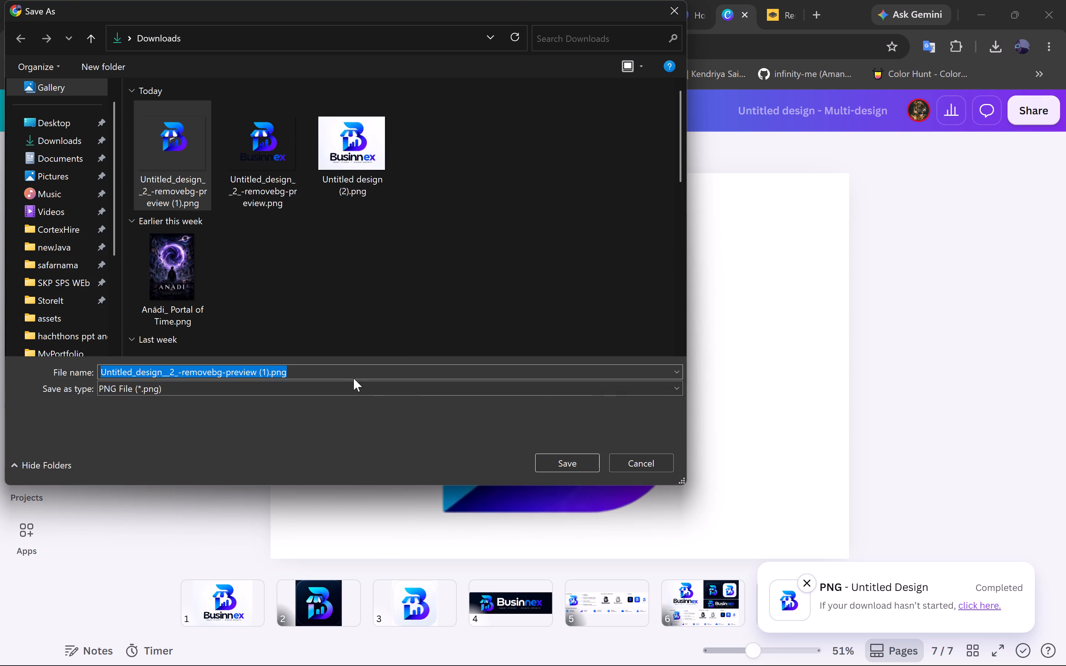
pyautogui.write('bu')
pyautogui.click(307, 369)
pyautogui.click(307, 369)
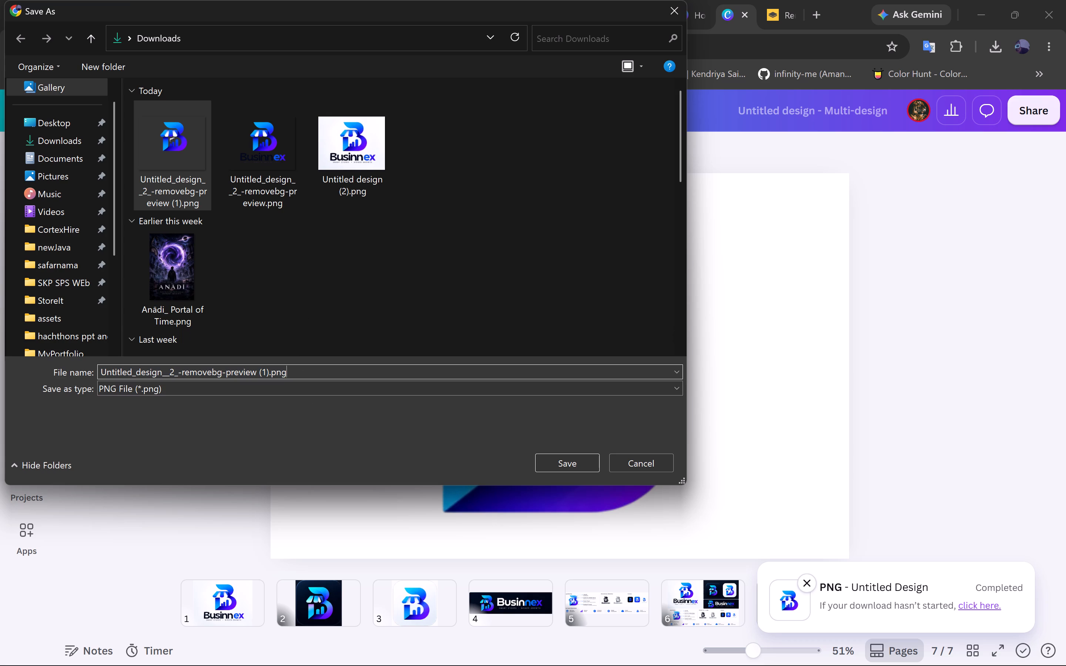
pyautogui.hotkey('ctrl', 'a')
pyautogui.write('businnex')
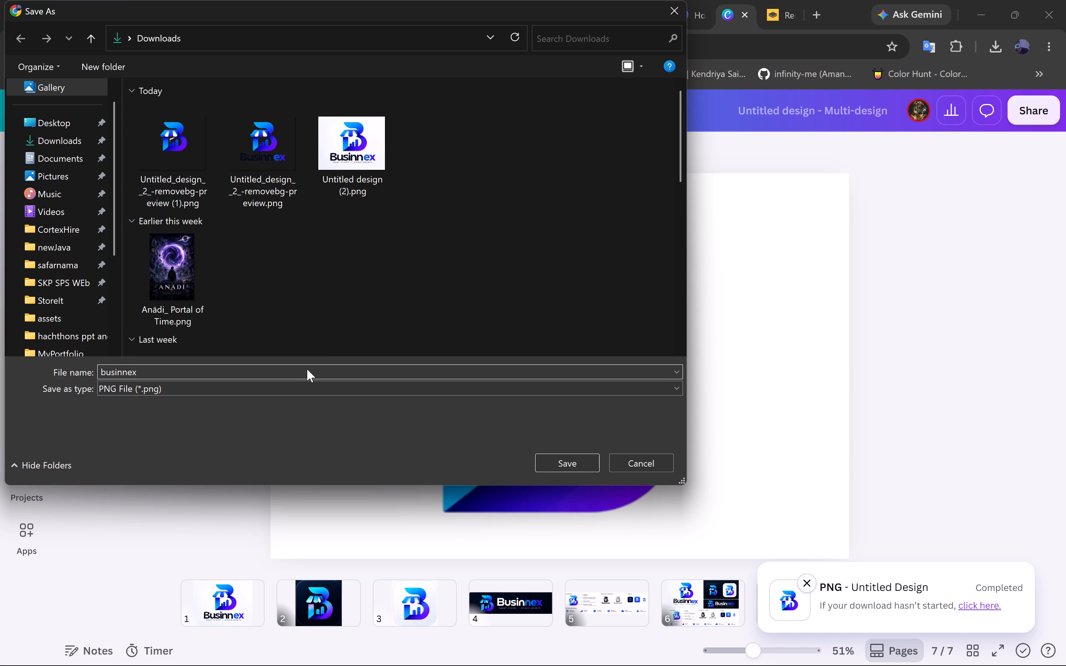
pyautogui.press('space')
pyautogui.write('logo')
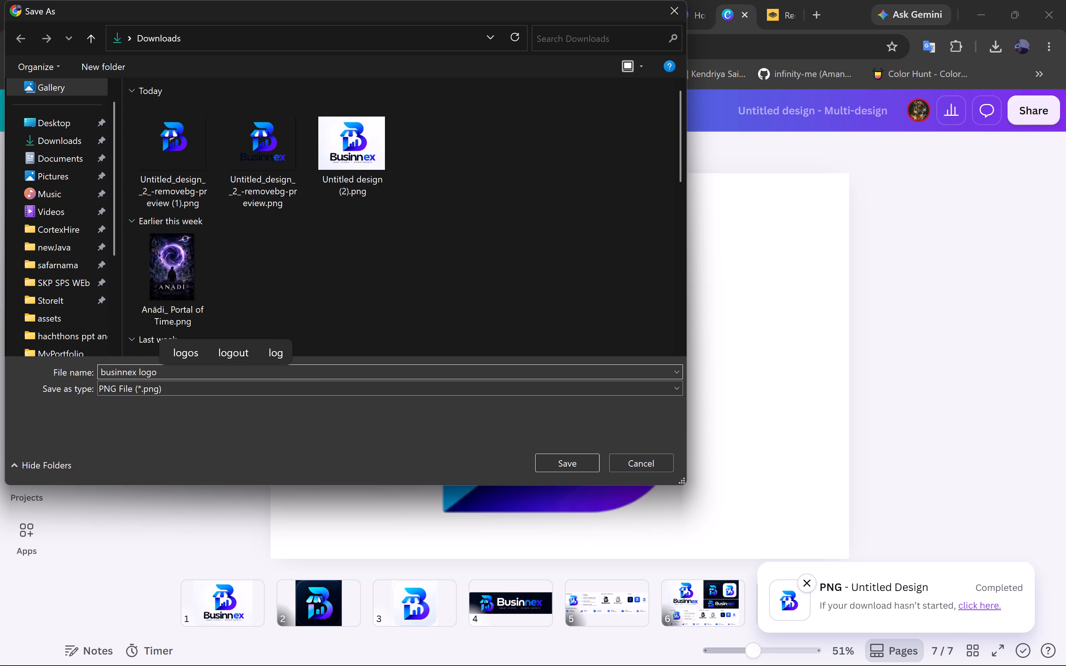
pyautogui.press('Left')
pyautogui.press('Left')
pyautogui.press('Left')
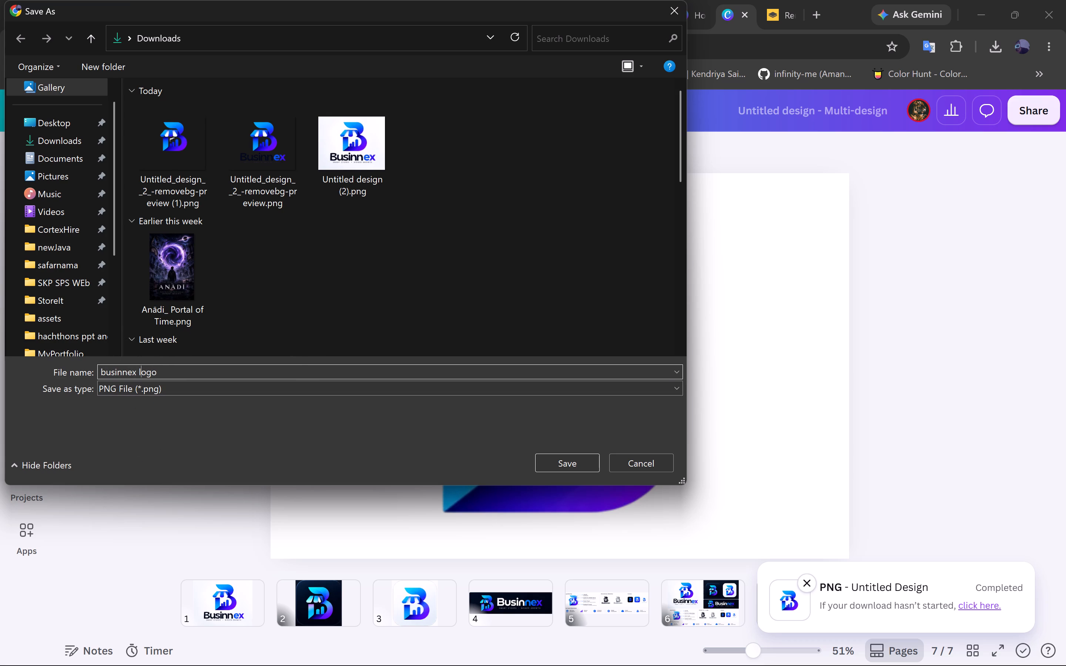
pyautogui.press('Left')
pyautogui.press('Return')
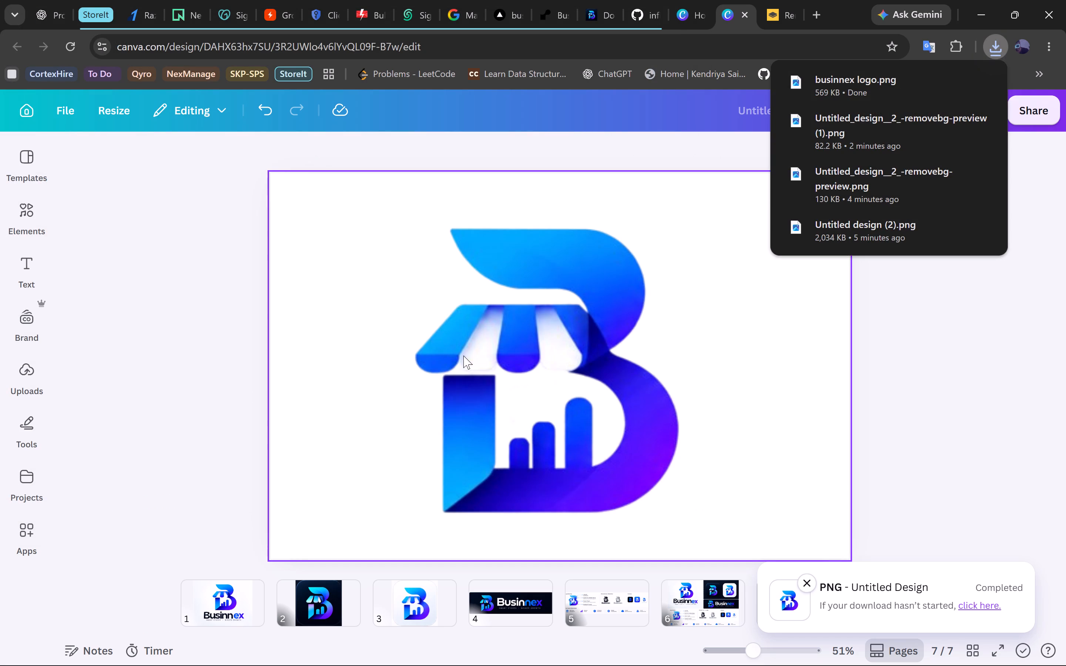
# Open the downloaded businnex logo.png in Photos to inspect the transparent cutout, then close it.
pyautogui.click(859, 87)
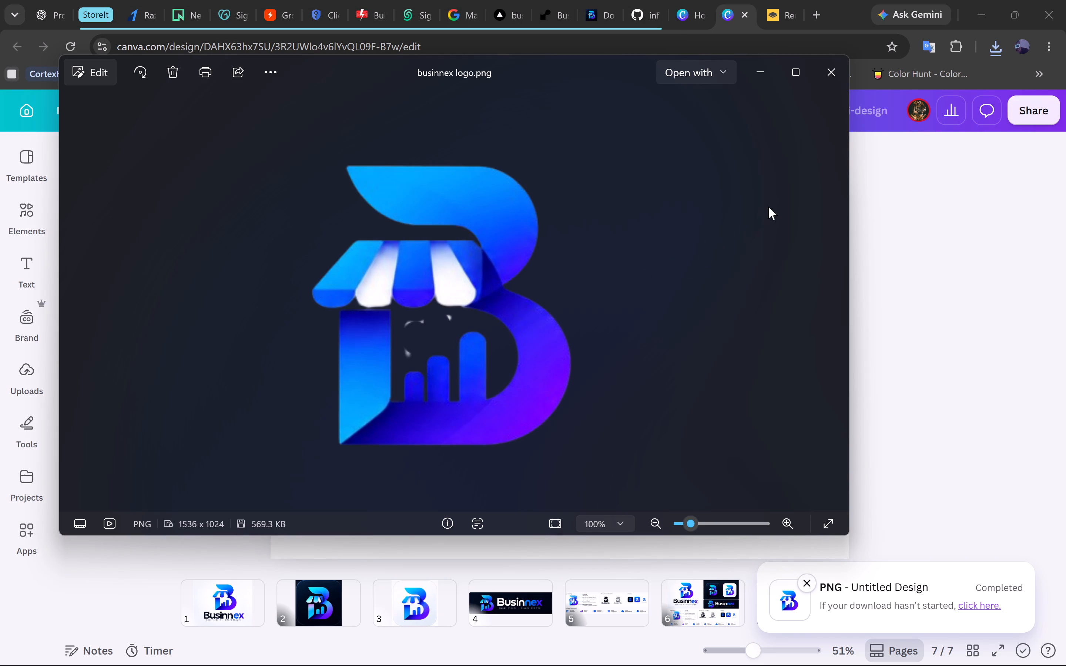
pyautogui.click(829, 72)
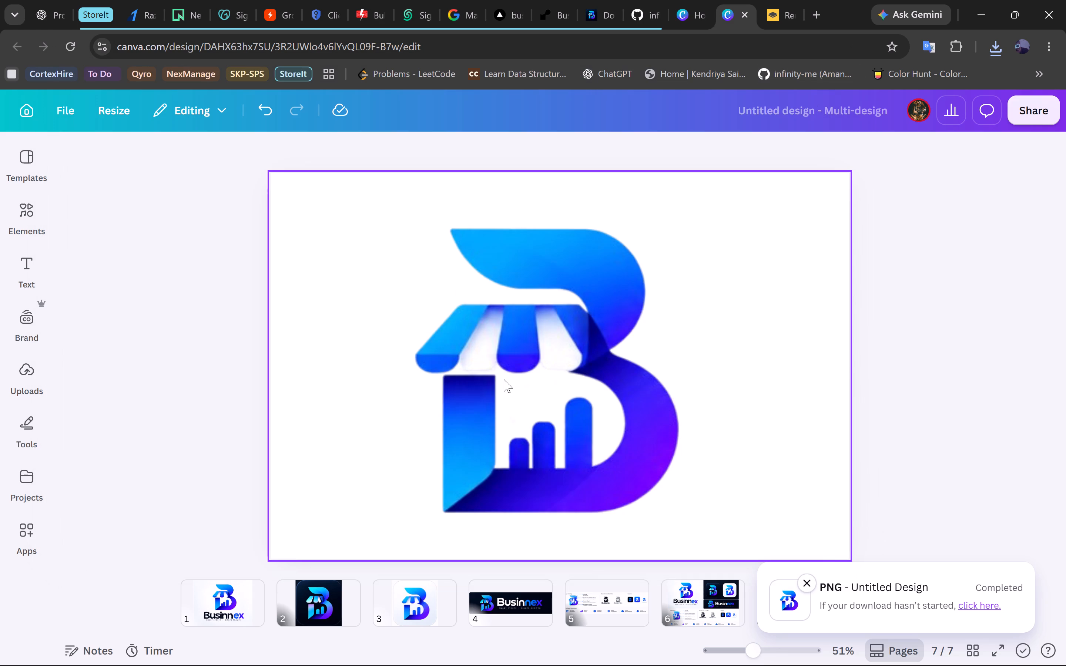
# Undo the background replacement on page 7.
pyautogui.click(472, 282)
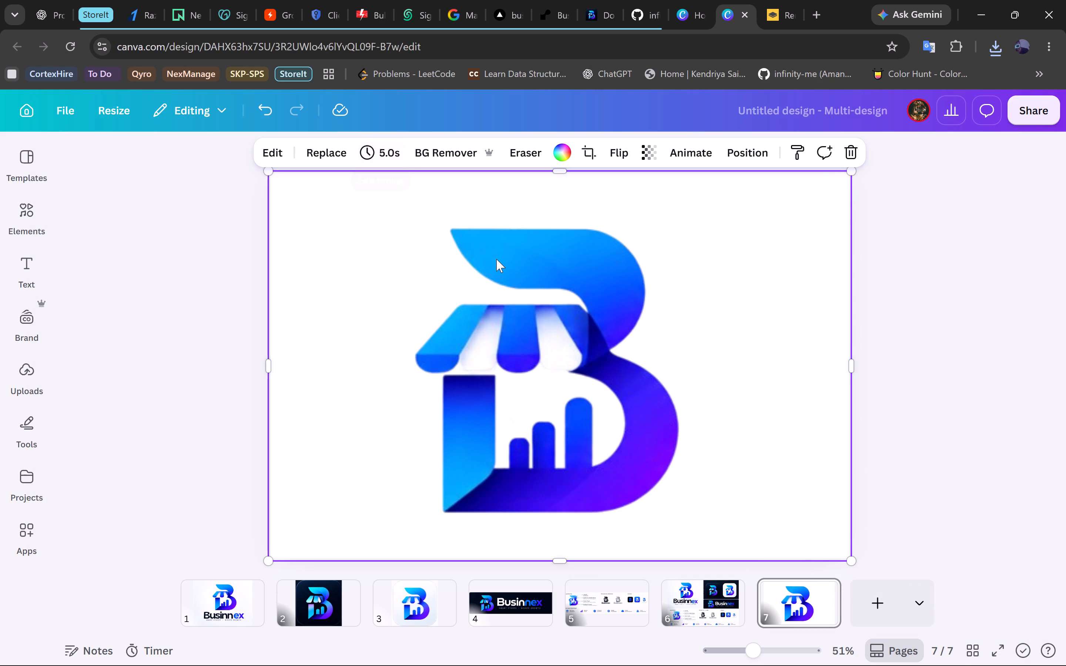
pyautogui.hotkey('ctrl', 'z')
# Erase the faint leftover specks above the chart bars inside the B icon with the Pixel Eraser at size 20.
pyautogui.click(539, 326)
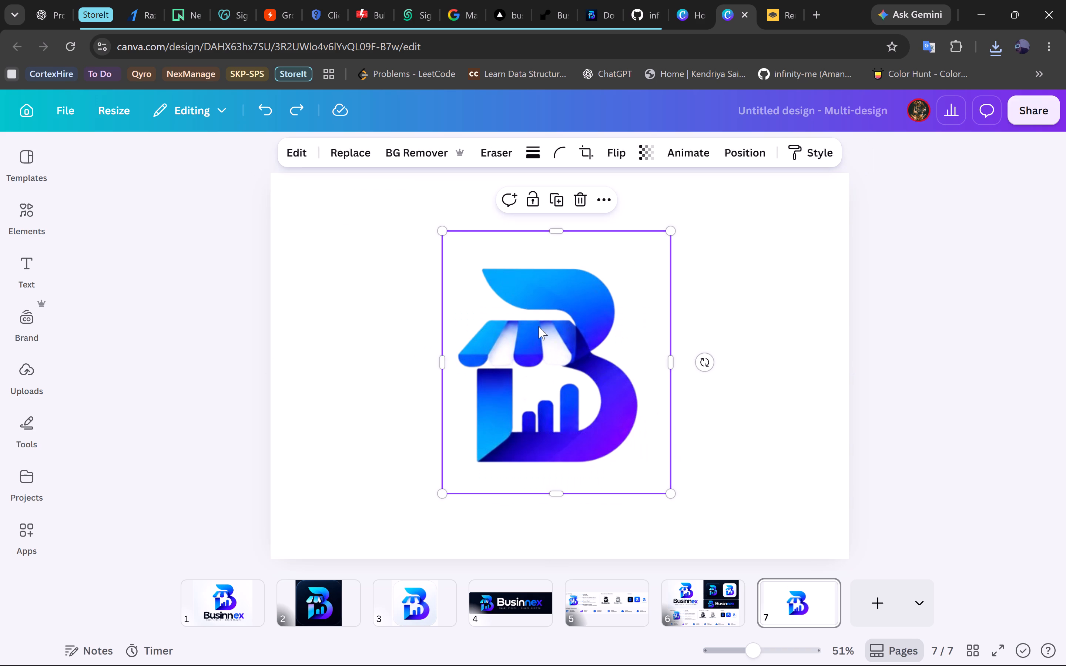
pyautogui.click(467, 158)
pyautogui.click(466, 228)
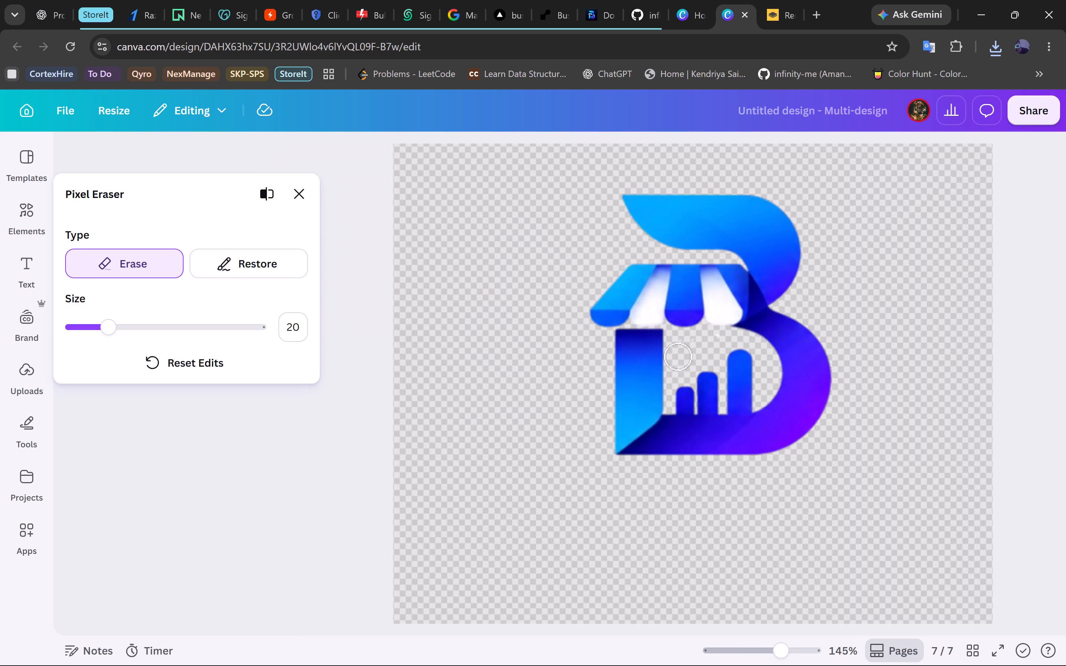
pyautogui.keyDown('ctrl'); pyautogui.scroll(3, 678, 357); pyautogui.keyUp('ctrl')
pyautogui.keyDown('ctrl'); pyautogui.scroll(1, 735, 357); pyautogui.keyUp('ctrl')
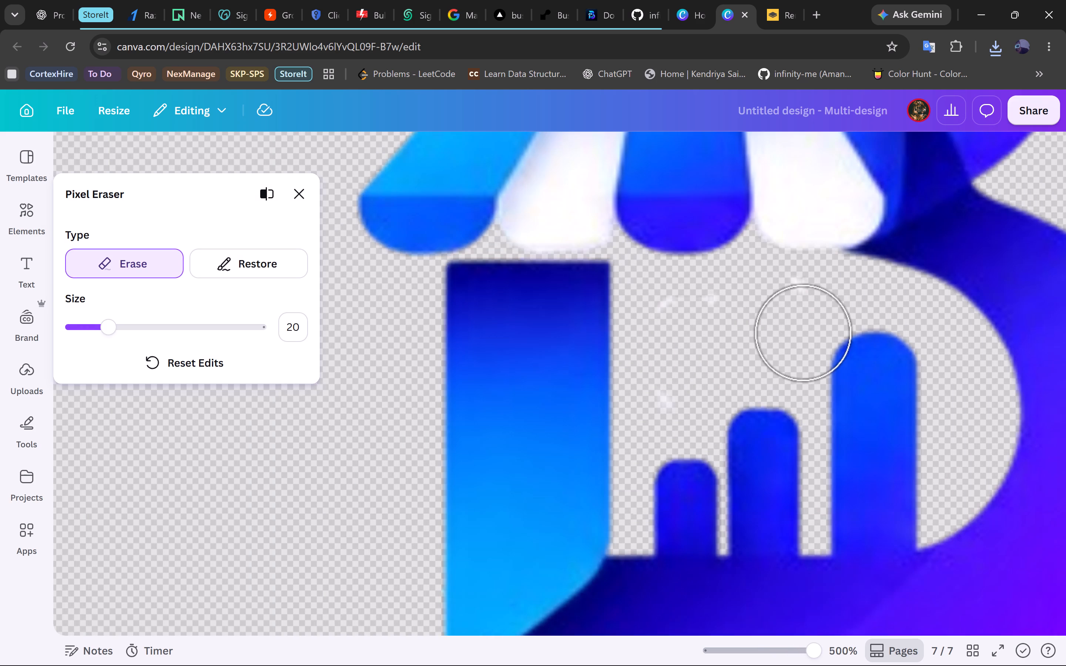
pyautogui.click(797, 313)
pyautogui.click(701, 318)
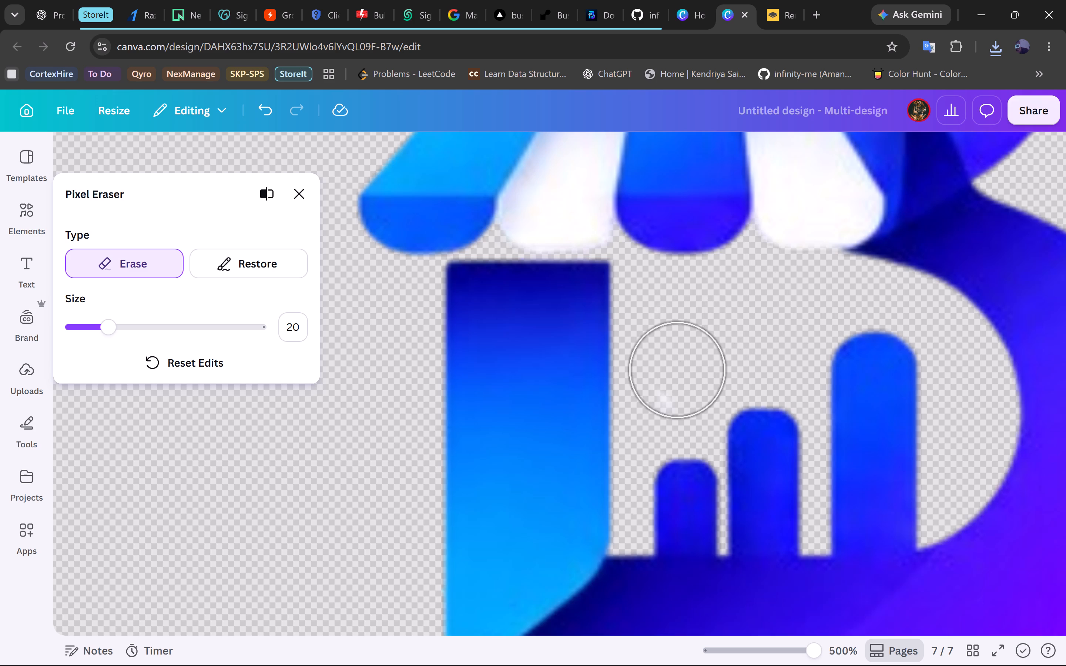
pyautogui.click(677, 371)
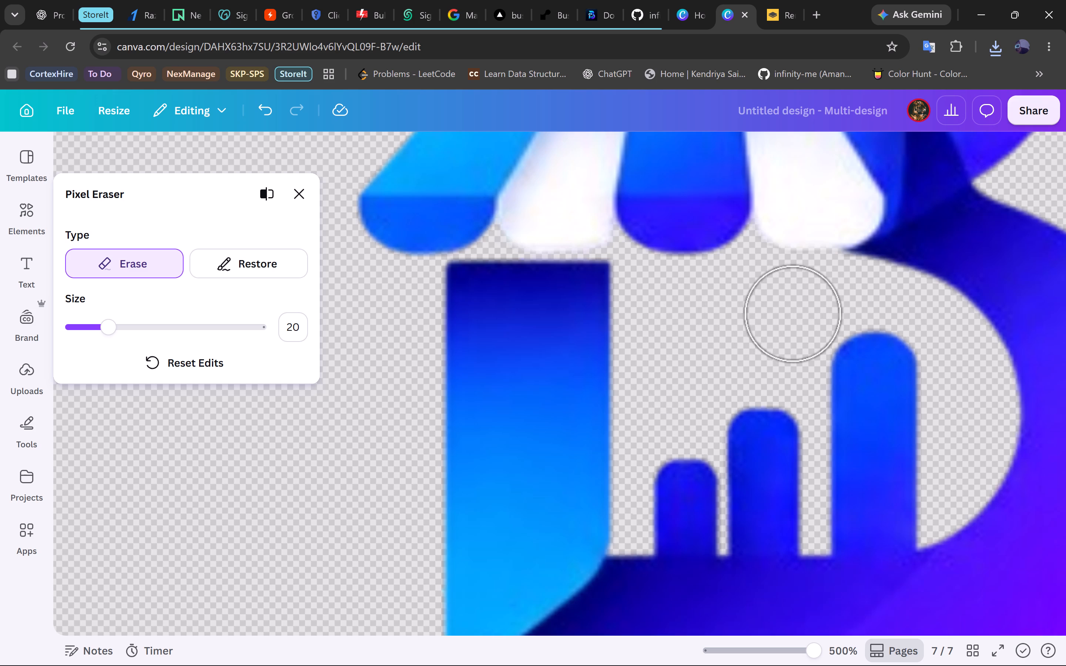